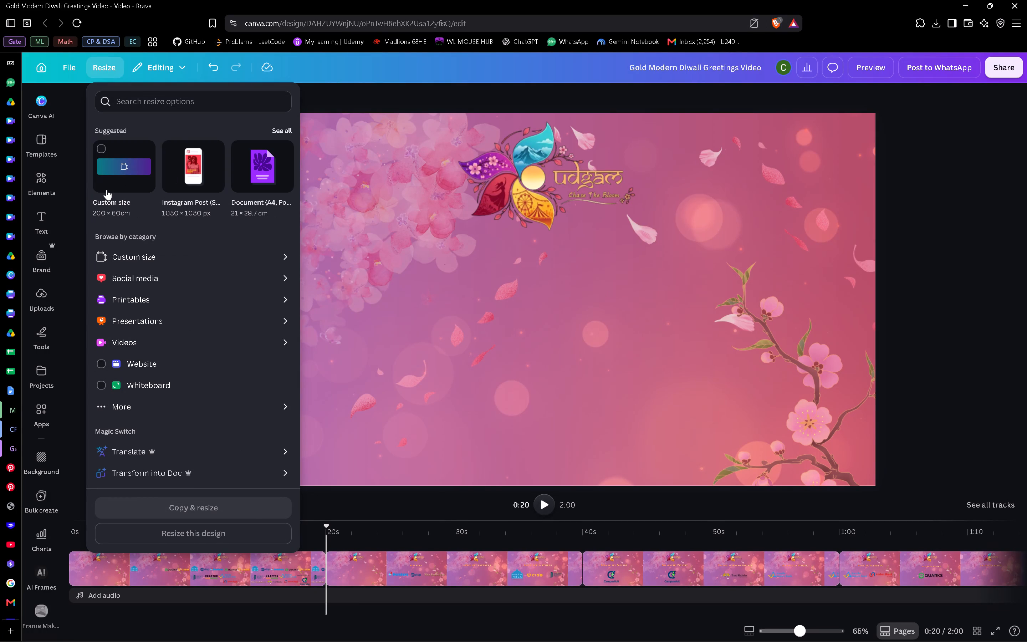
Open the custom size options for resizing the Diwali greetings video design.
click(181, 250)
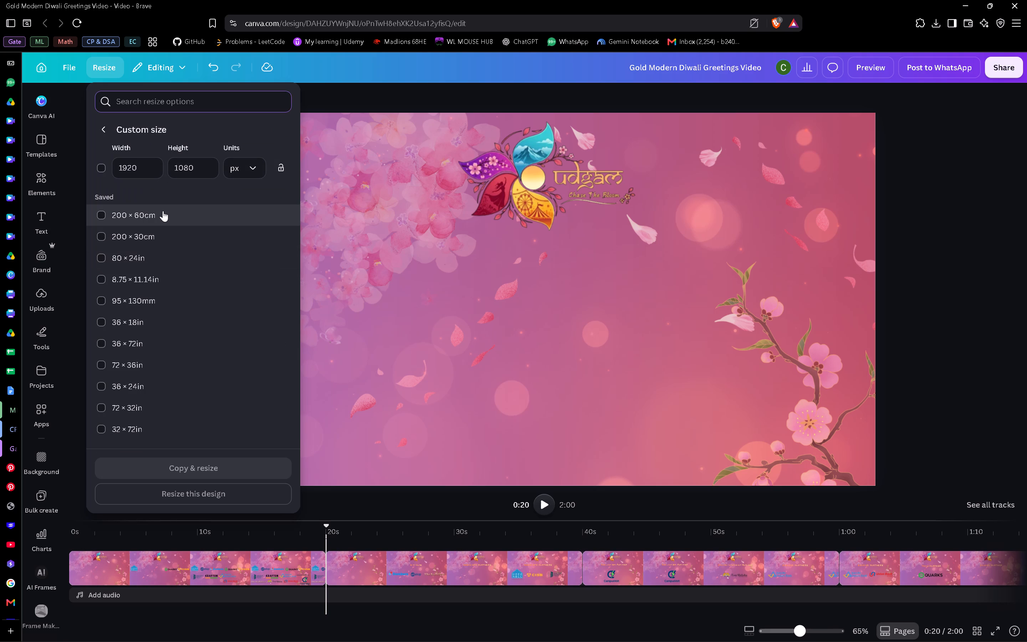
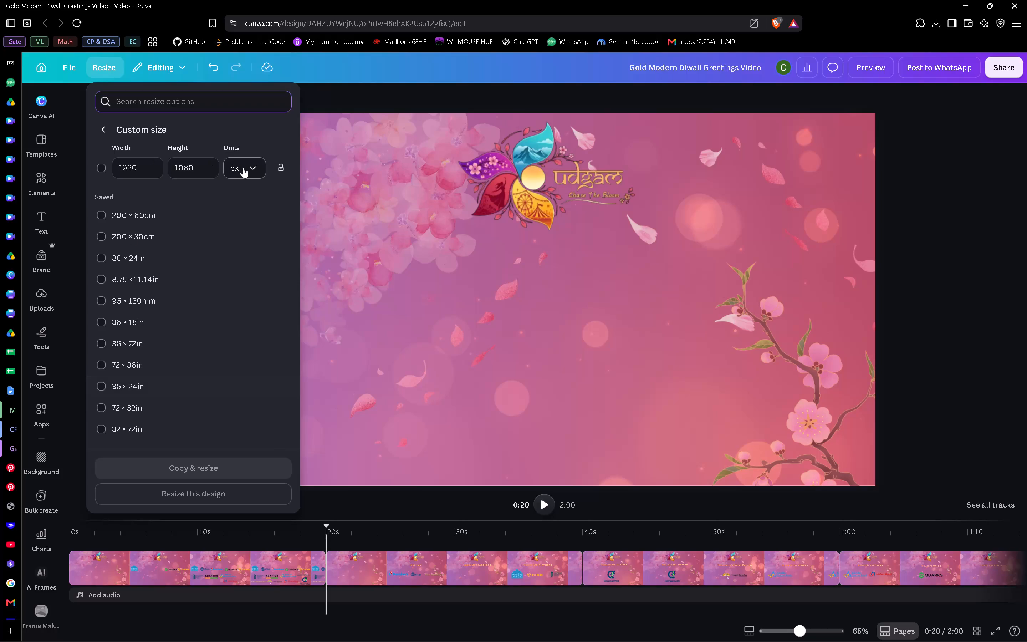
Set the units of the custom size to inches.
click(243, 167)
click(247, 225)
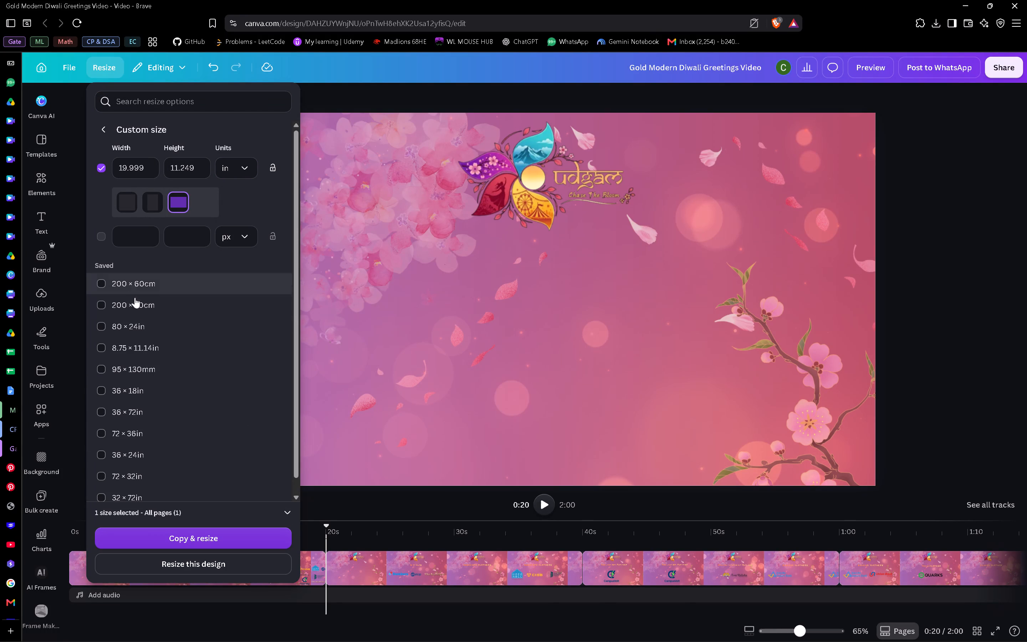
scroll(129, 441, down, 1)
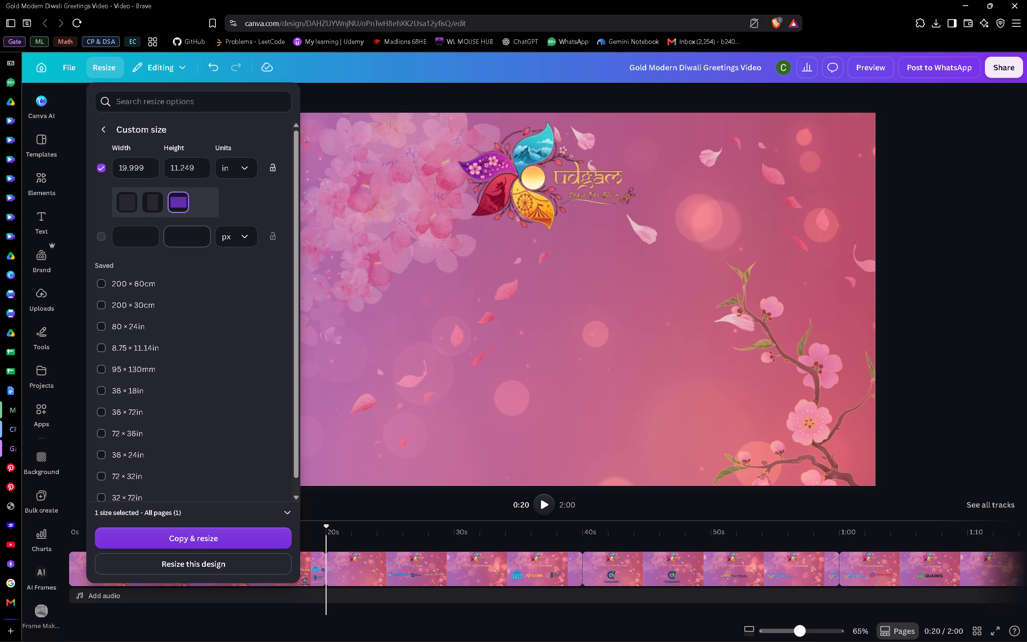
click(134, 240)
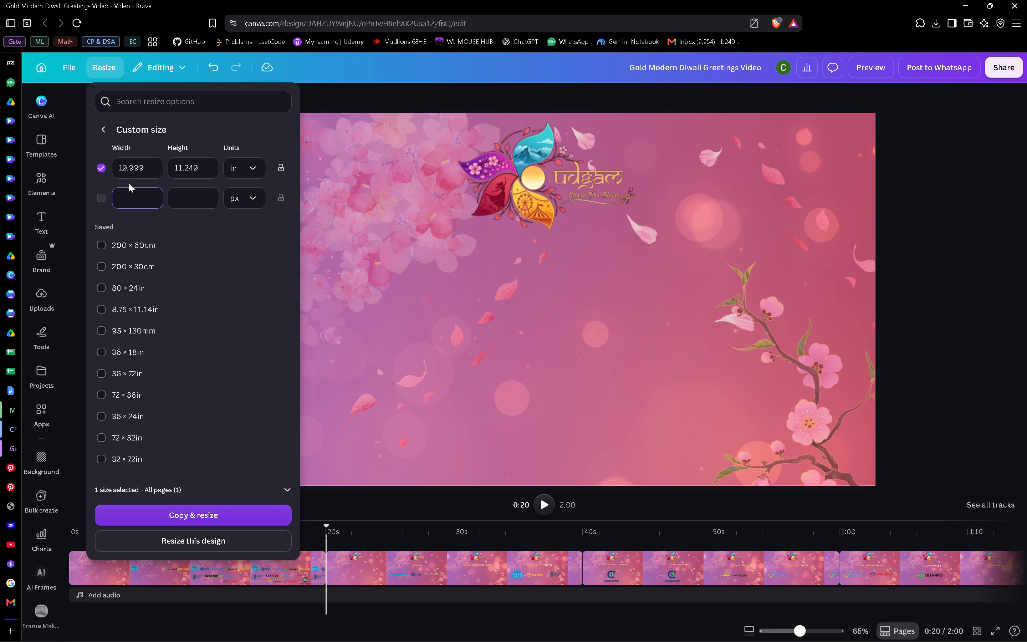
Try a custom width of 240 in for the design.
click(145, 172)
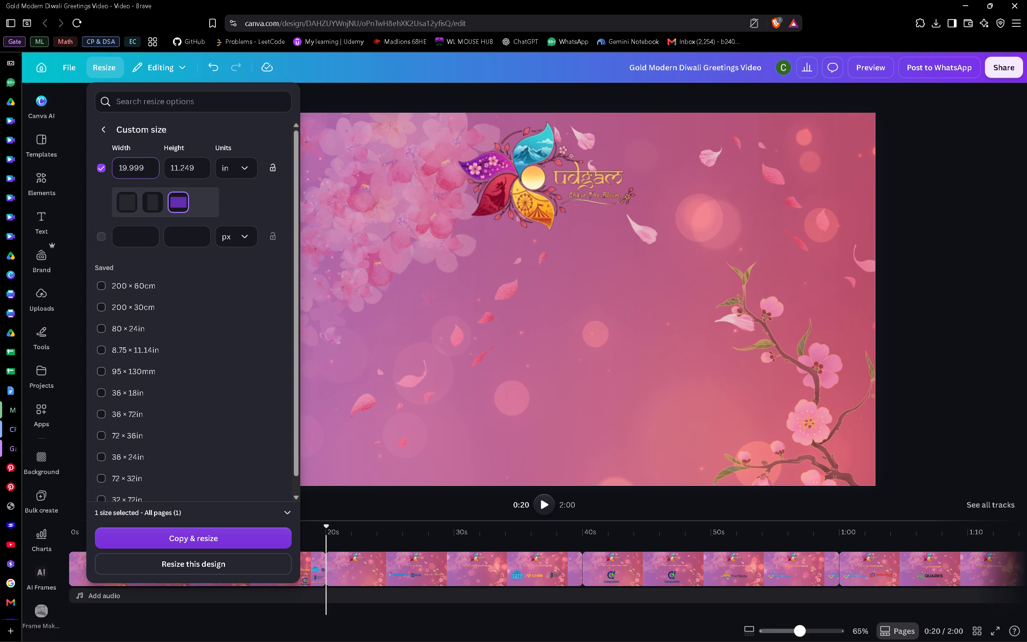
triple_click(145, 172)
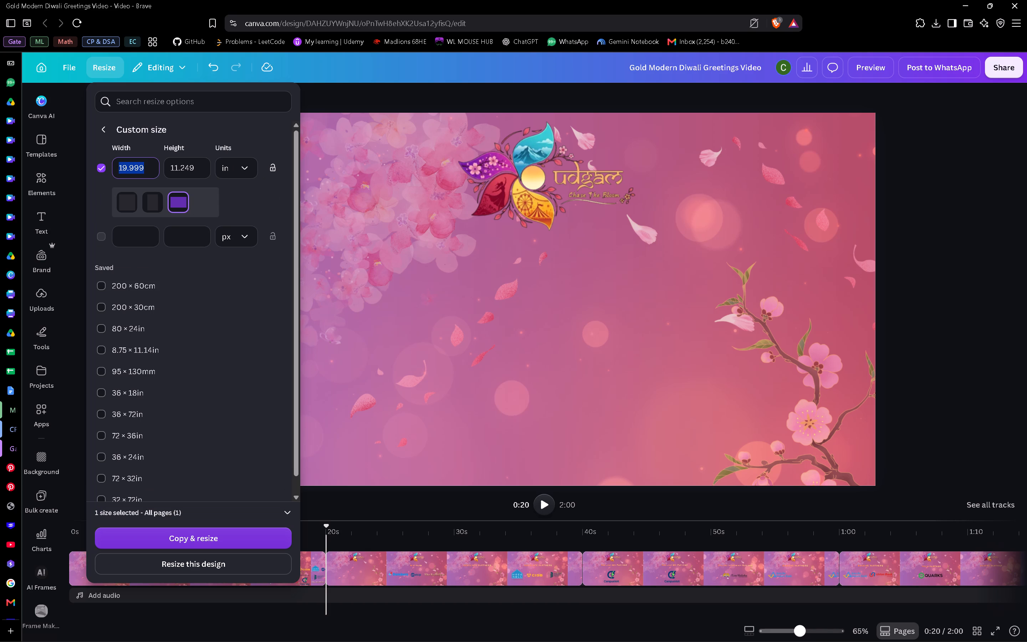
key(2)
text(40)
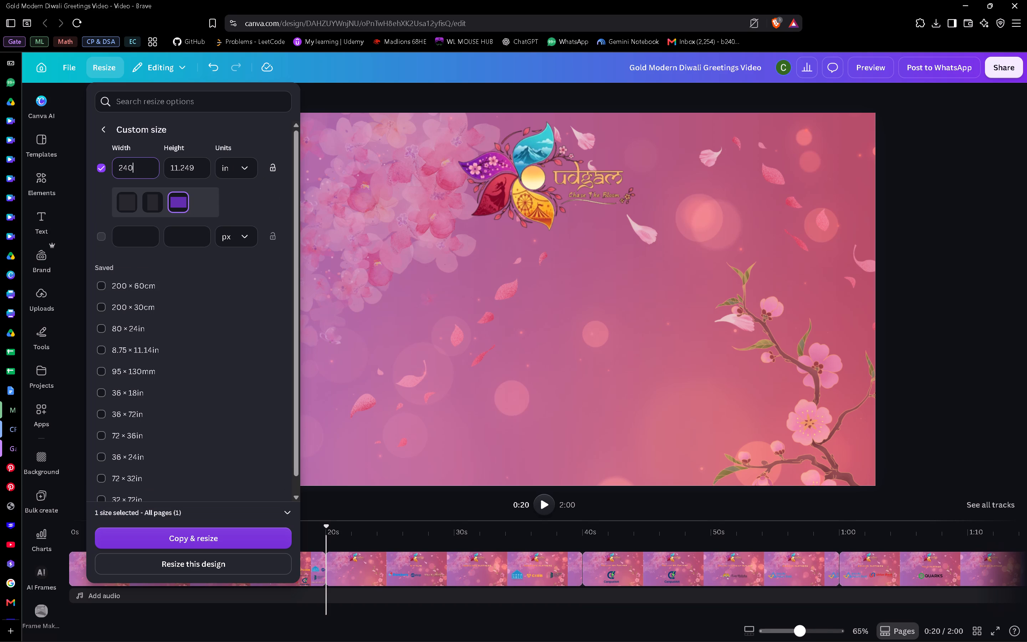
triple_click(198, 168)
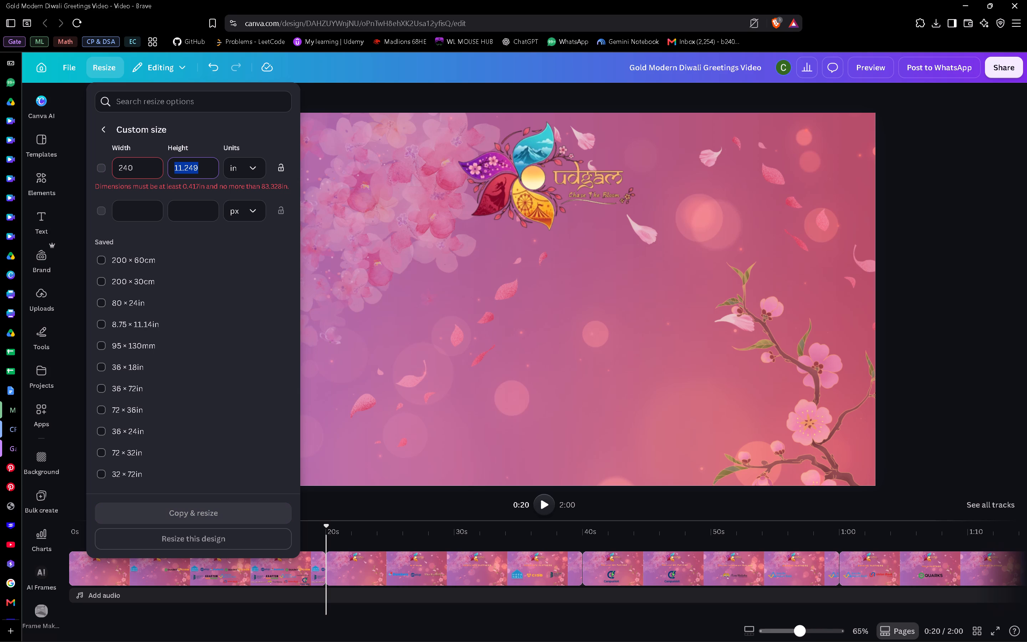
Set the custom size to 20 in wide by 8 in high and create a resized copy of the design.
click(136, 167)
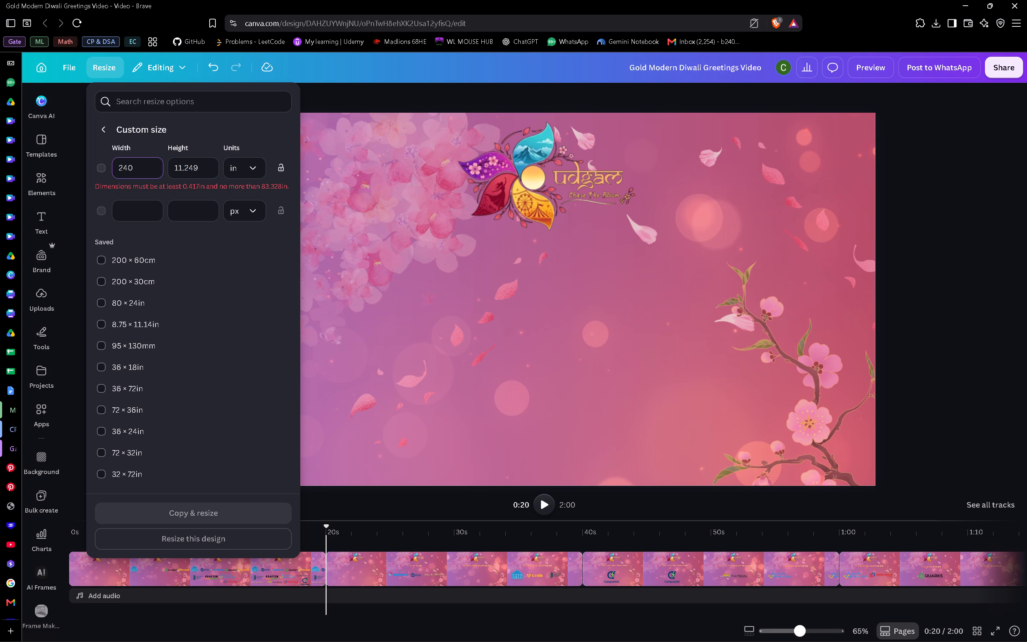
key(BackSpace)
key(BackSpace)
key(0)
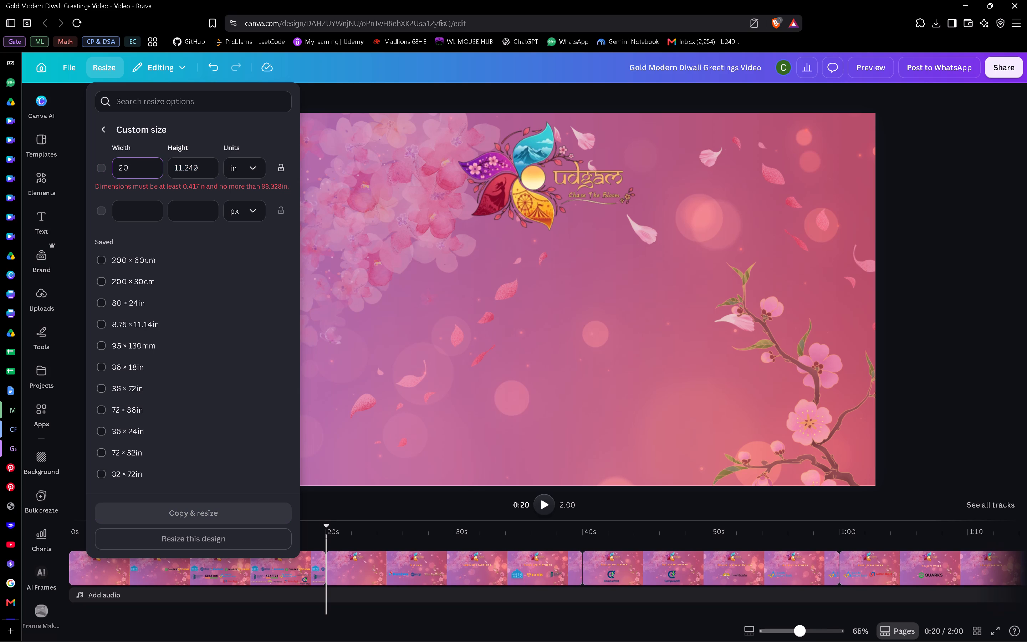
click(201, 167)
key(BackSpace)
key(BackSpace)
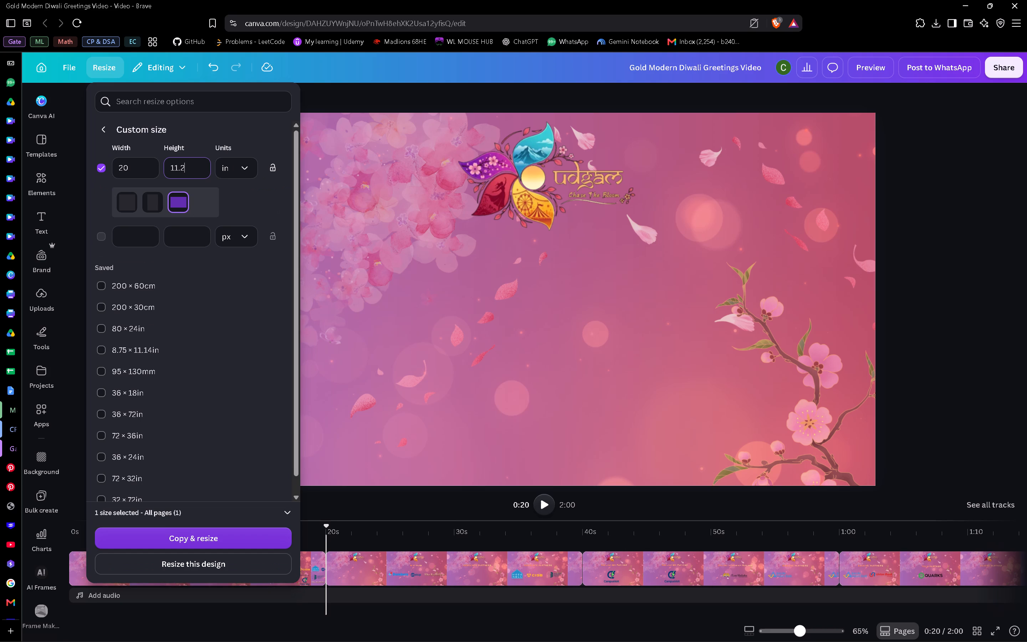
key(BackSpace)
key(BackSpace)
key(BackSpace)
key(BackSpace)
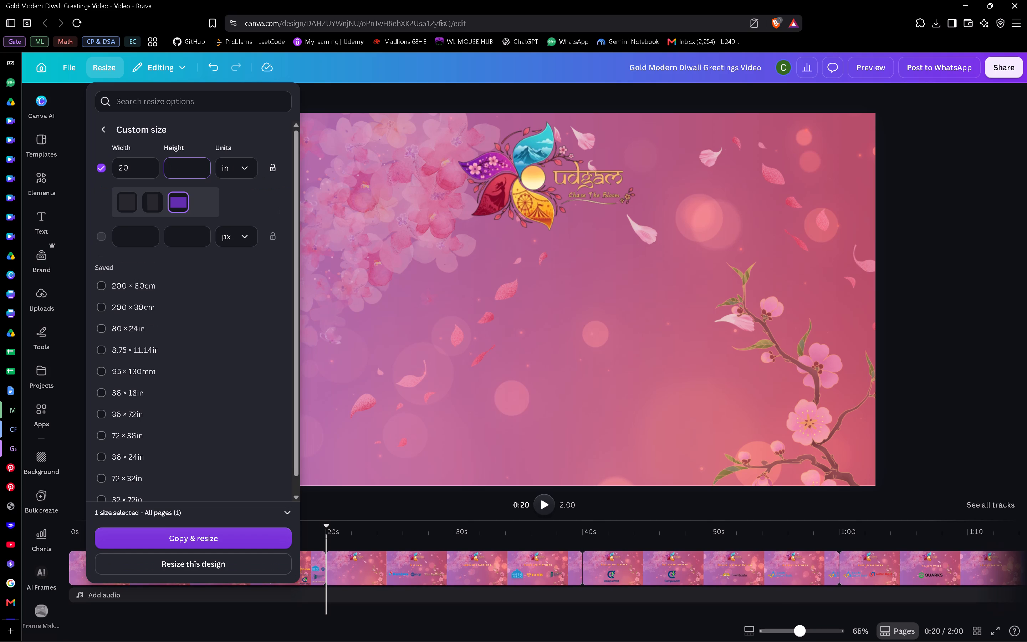
key(8)
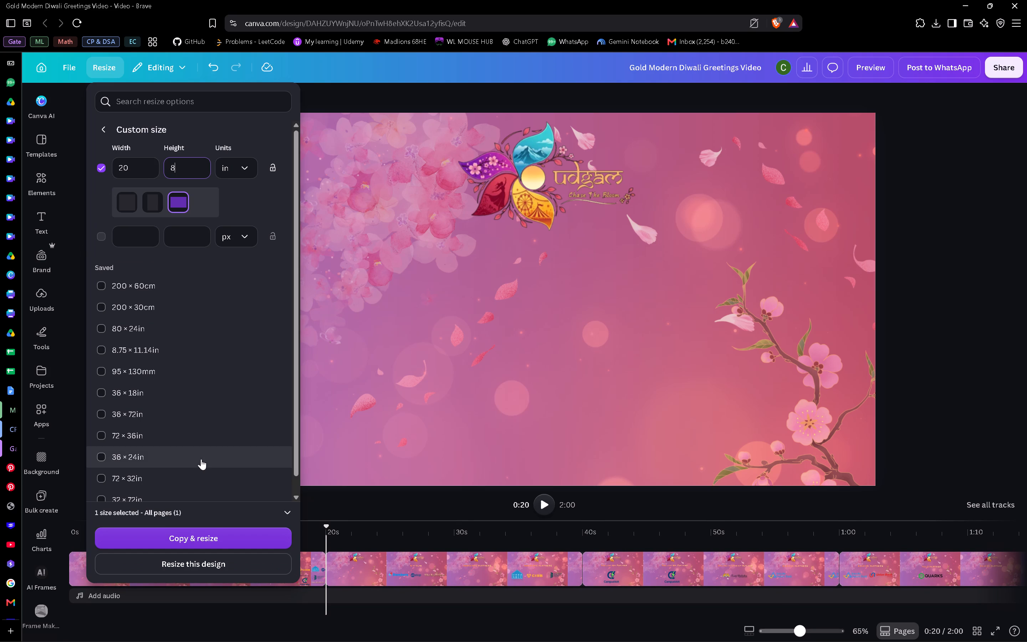
click(206, 545)
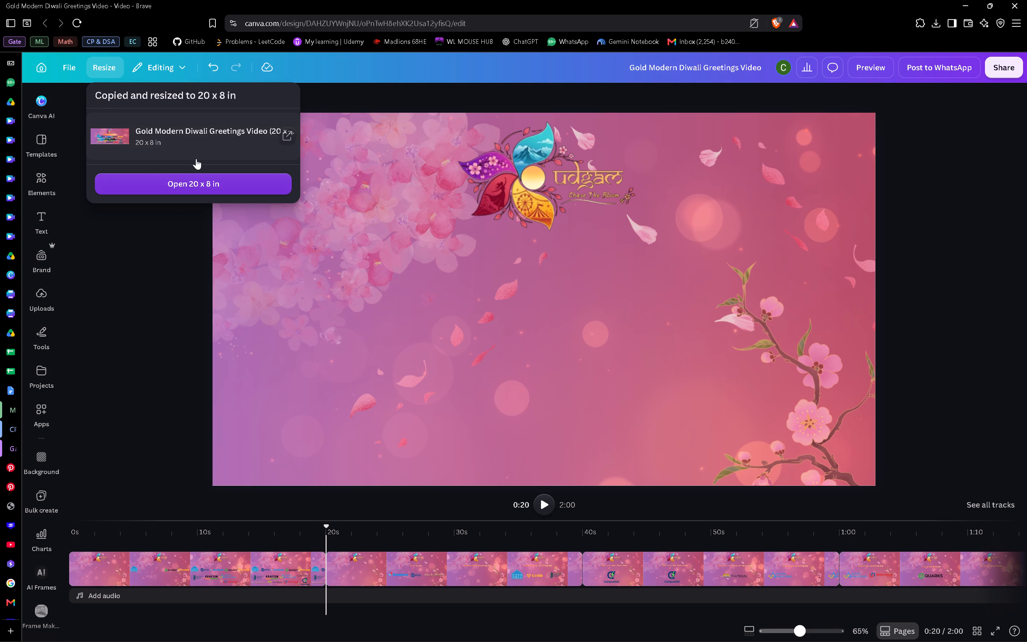
Open the 20 x 8 in copy of the Diwali greetings video.
click(186, 191)
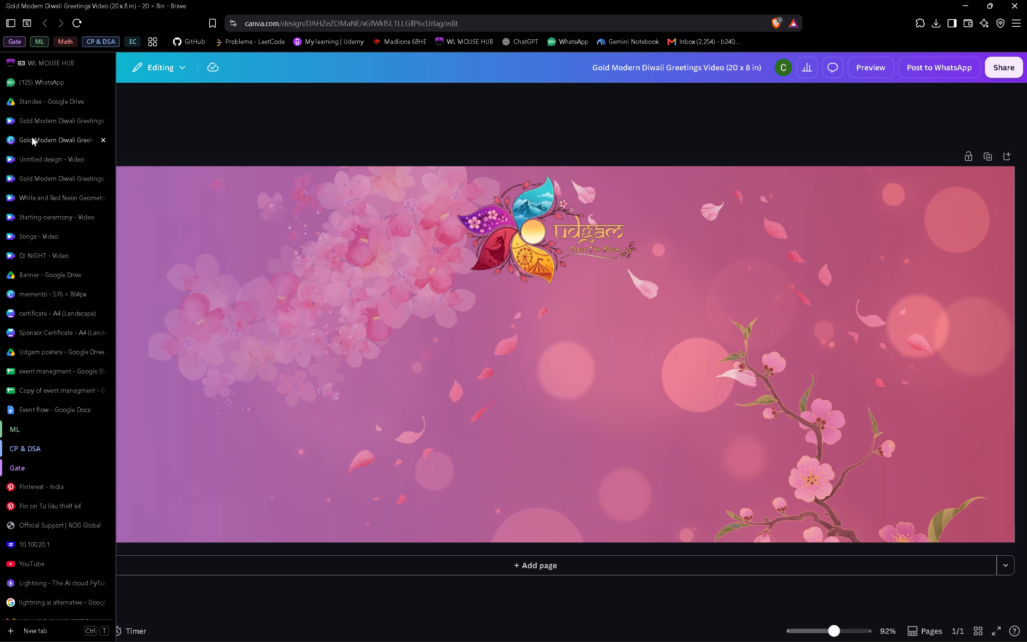
click(36, 123)
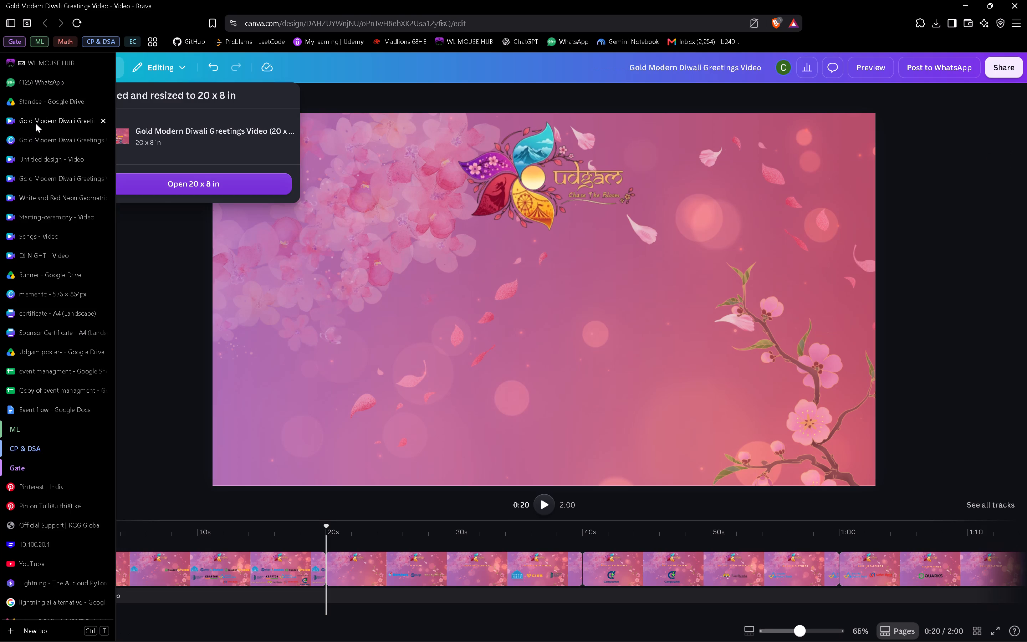
click(157, 185)
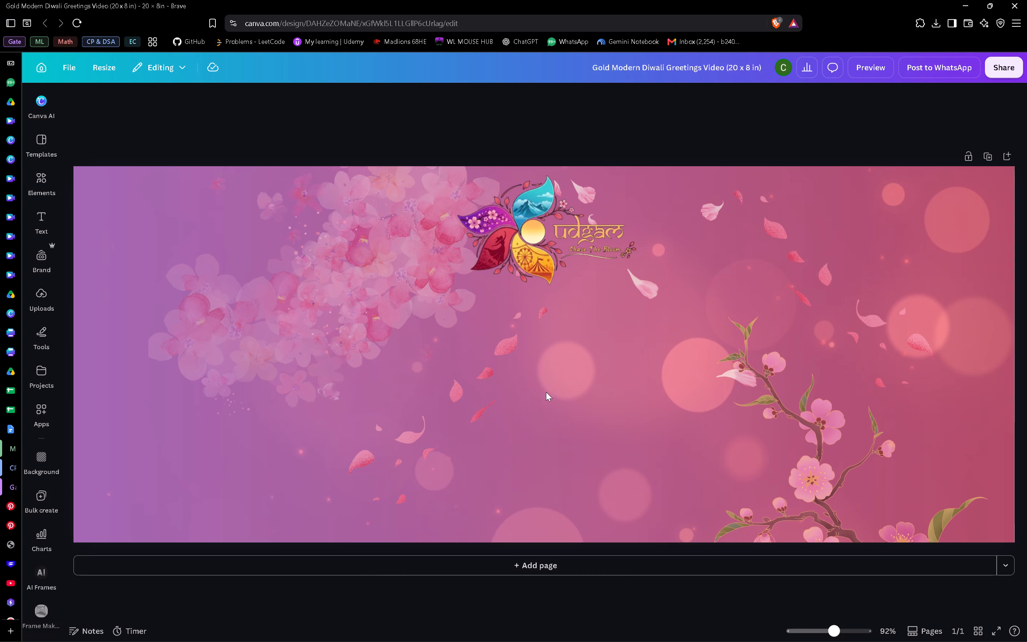
Play the resized design to check its layout, pausing once the first sponsor logos are on the page.
click(541, 382)
click(688, 421)
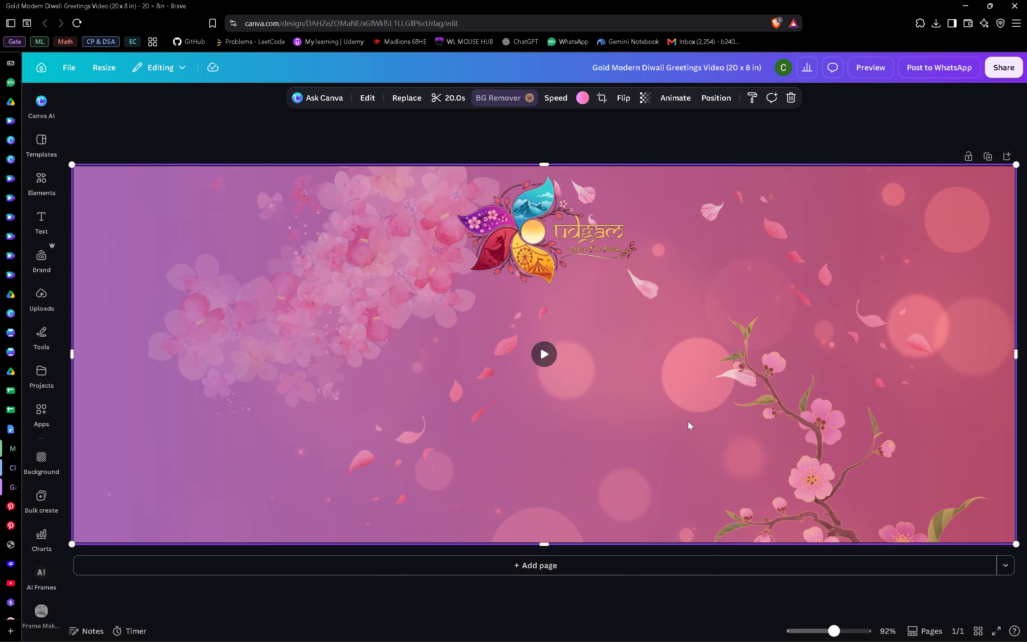
click(831, 443)
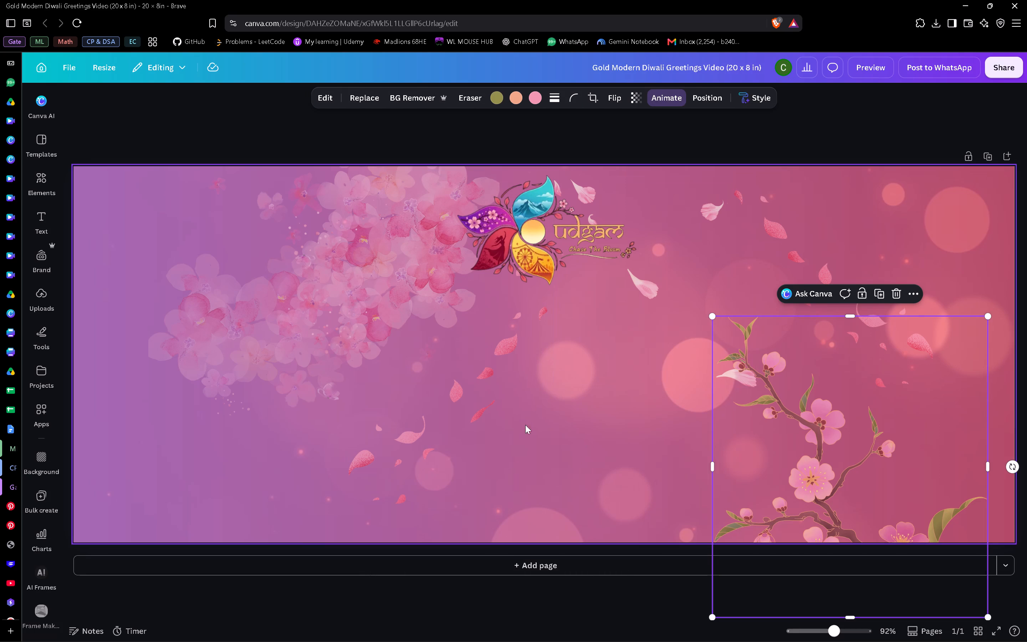
click(481, 602)
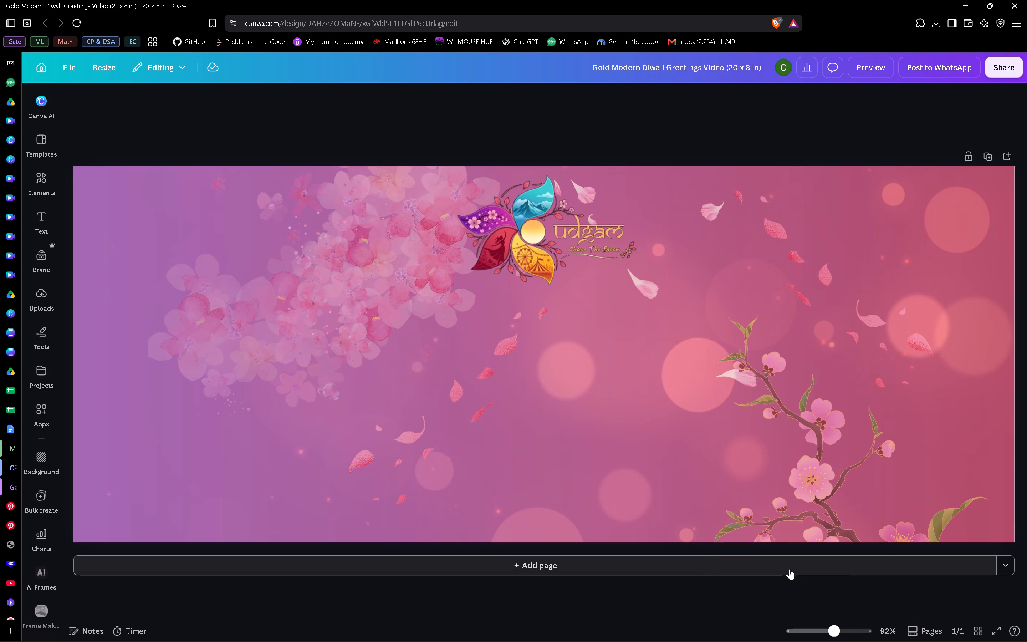
click(596, 327)
key(space)
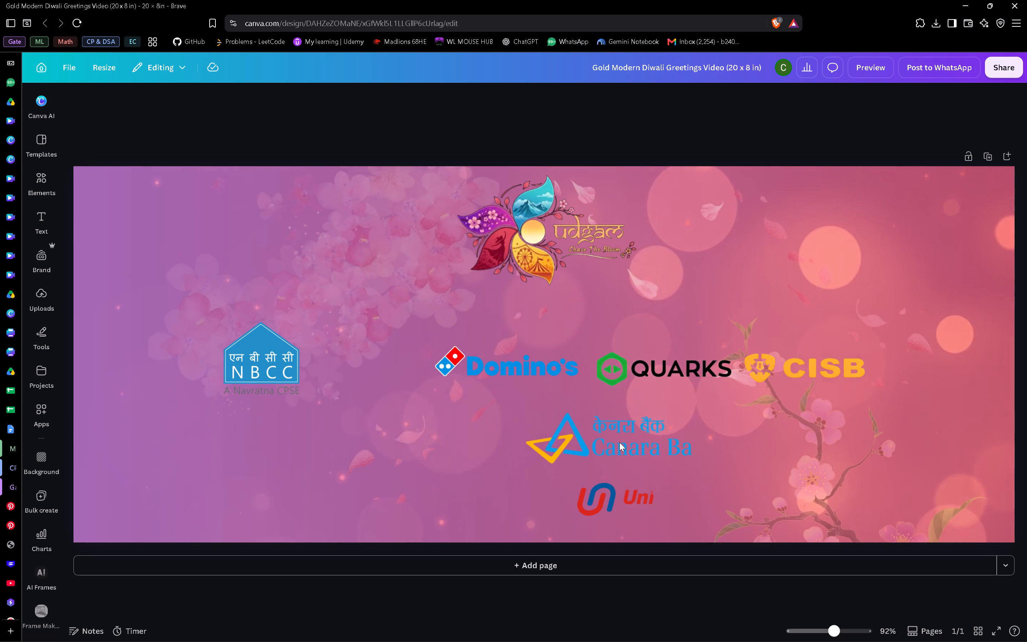
click(644, 450)
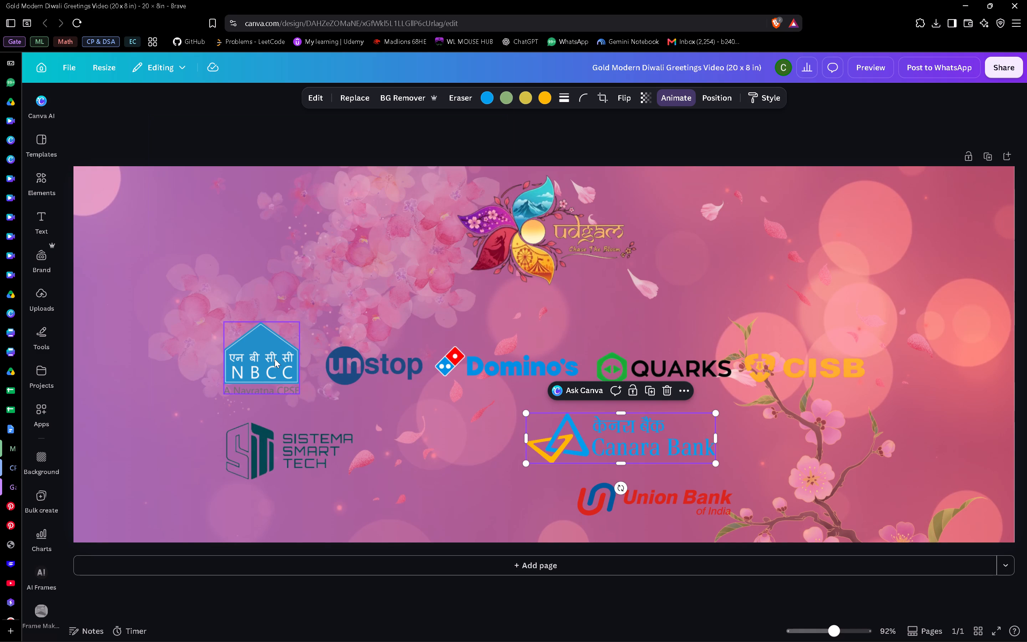
Move the NBCC logo up toward the page's left edge and place a slightly enlarged Unstop logo beside it.
drag(275, 359, 197, 330)
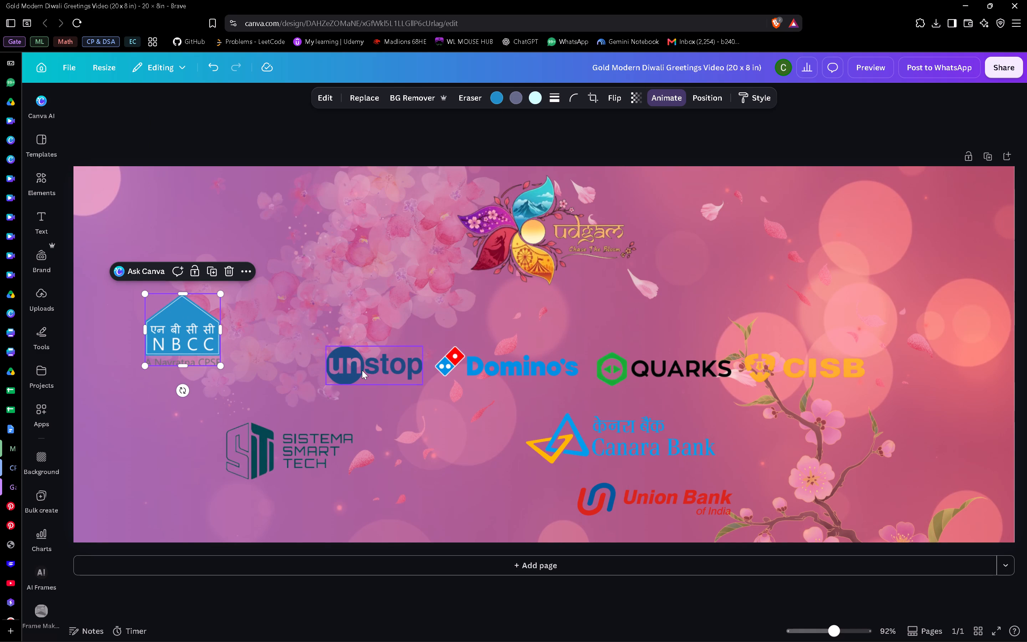
drag(362, 370, 320, 343)
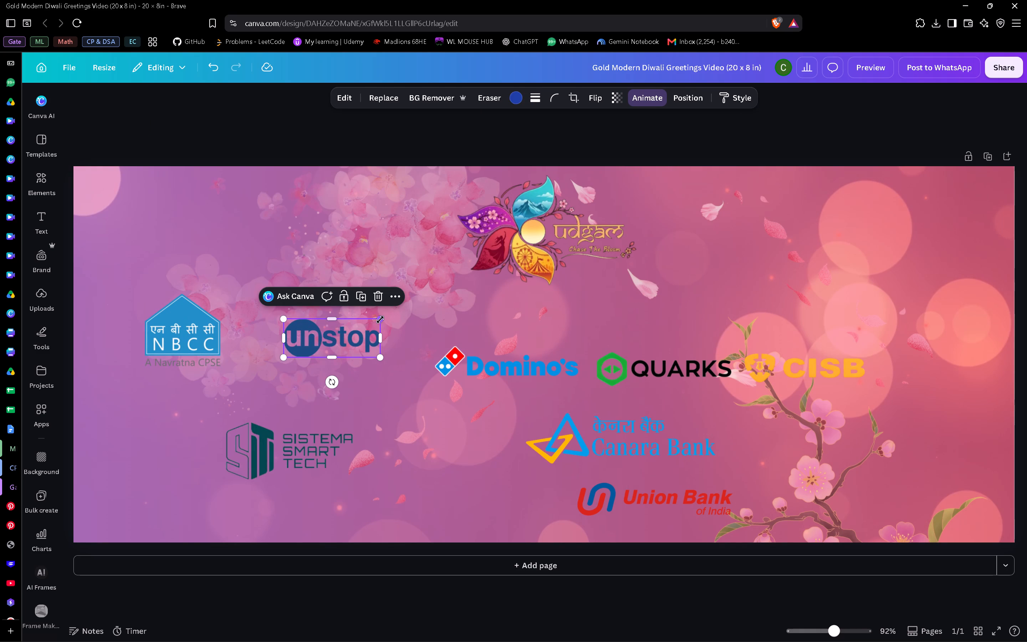
drag(380, 320, 393, 311)
drag(365, 326, 350, 330)
Move the Domino's logo up and left beside the Unstop logo and enlarge it slightly.
drag(486, 364, 458, 342)
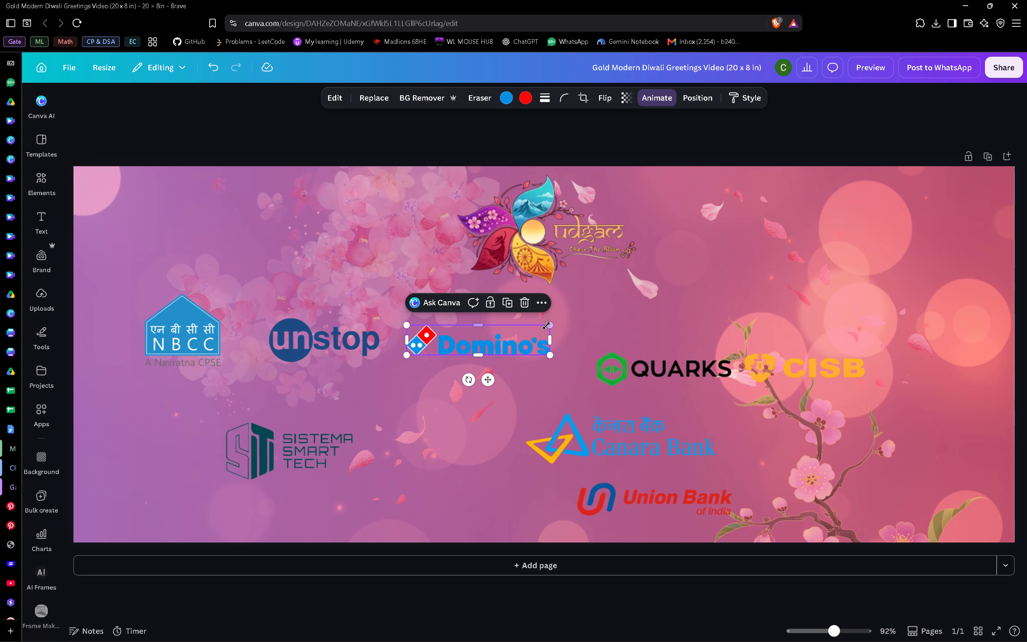
drag(553, 330, 556, 326)
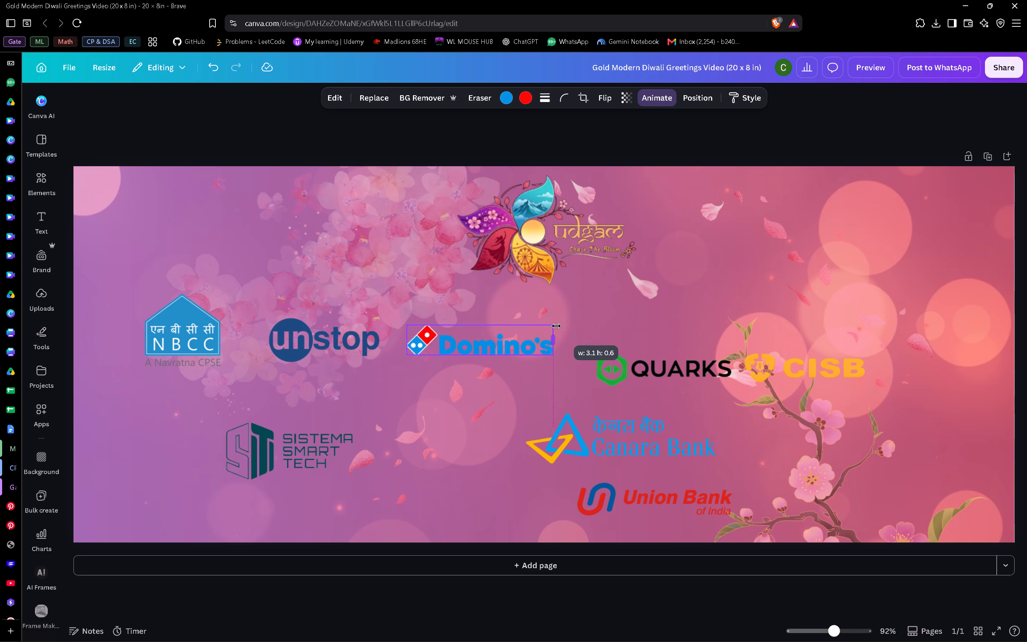
drag(556, 326, 556, 326)
drag(555, 325, 575, 315)
drag(514, 346, 513, 350)
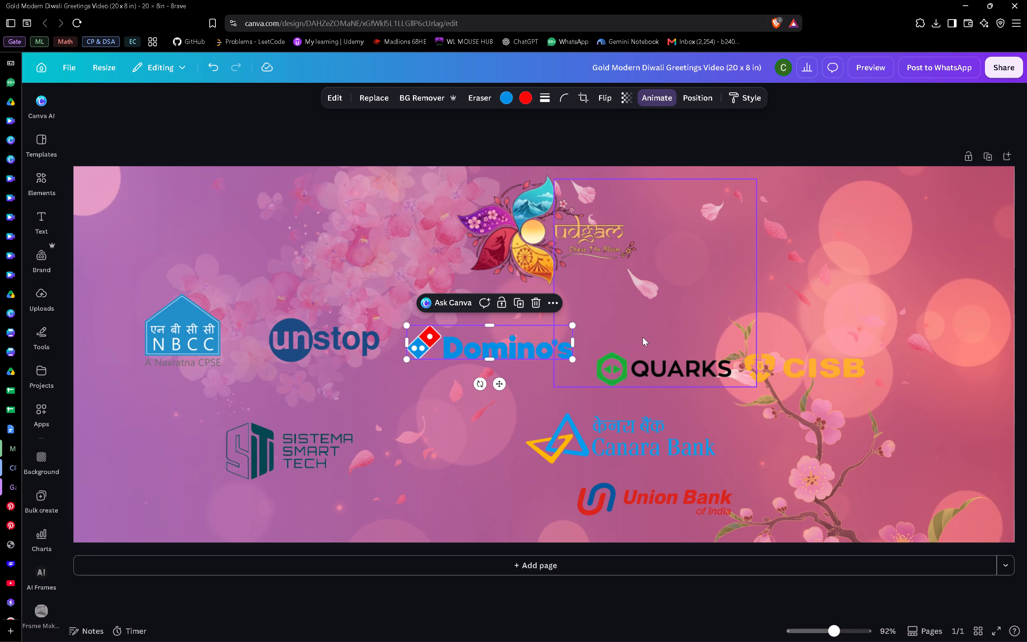
Enlarge the QUARKS and CISB logos and spread them along the upper sponsor row toward the page's right edge.
drag(645, 361, 642, 345)
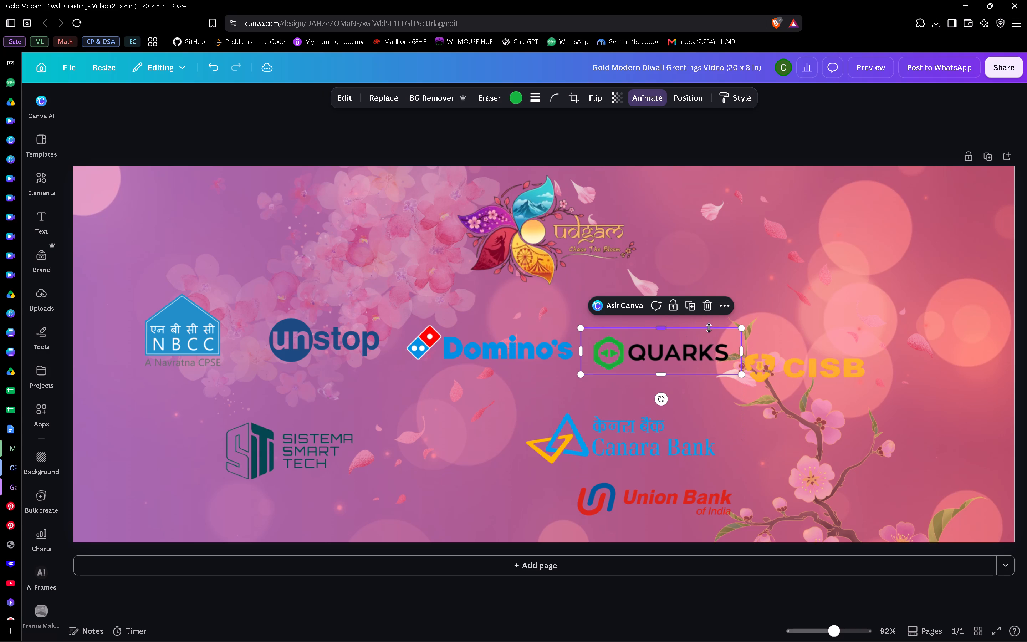
drag(742, 331, 760, 321)
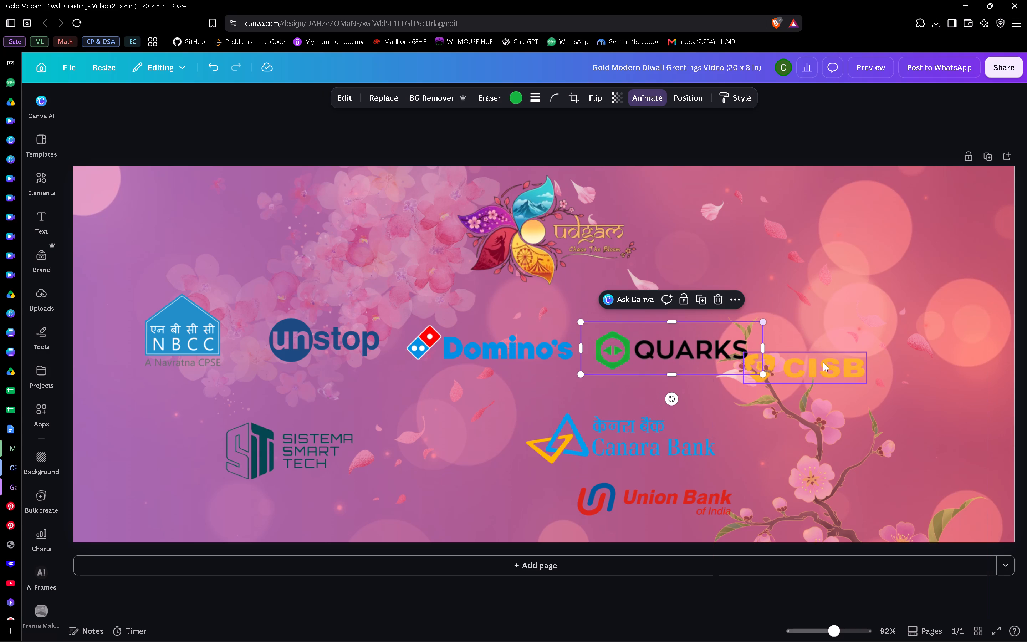
drag(823, 362, 913, 341)
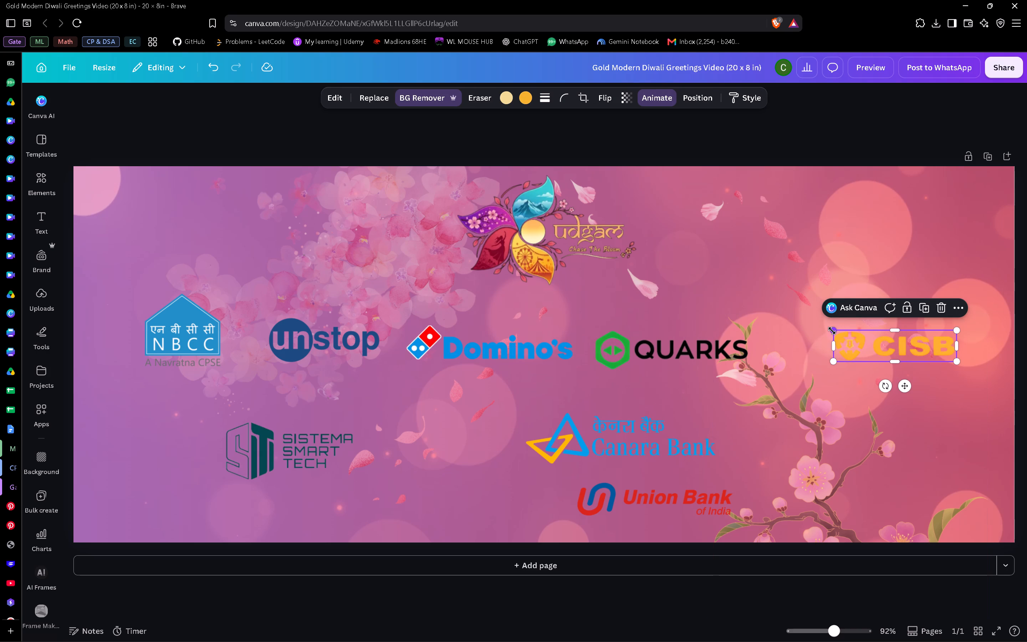
drag(832, 331, 783, 326)
drag(869, 338, 876, 357)
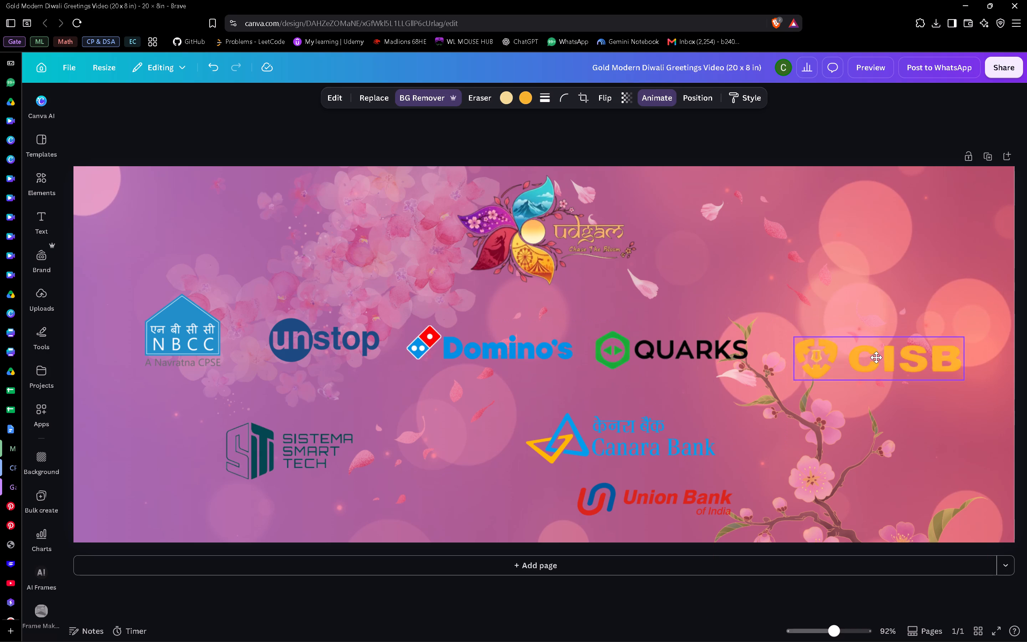
drag(876, 357, 876, 356)
Play on until the remaining sponsor logos appear, and place an enlarged Sistema Smart Tech logo below the NBCC logo.
click(318, 462)
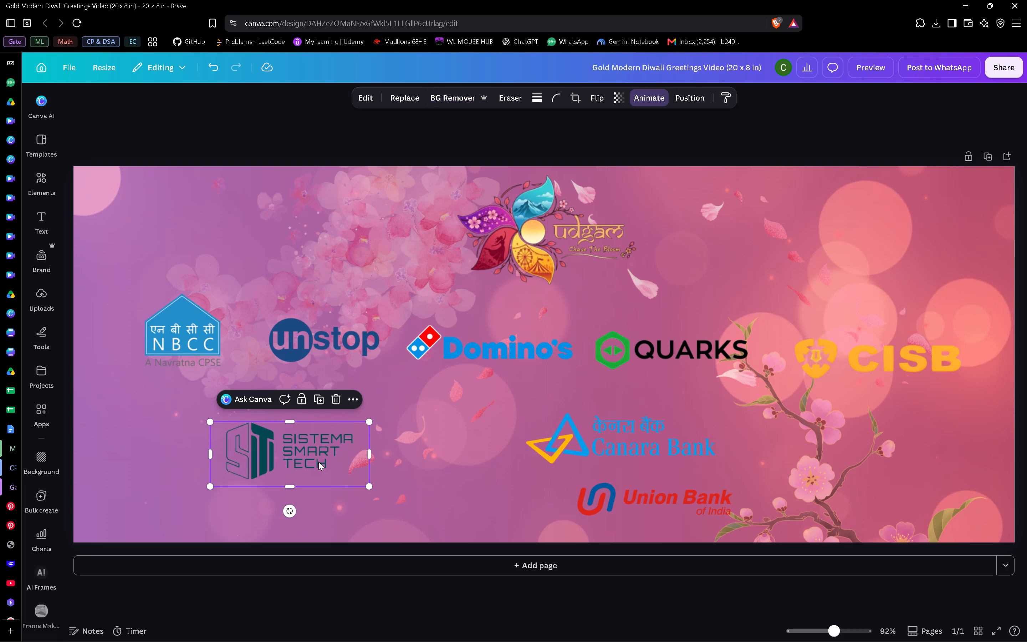
key(space)
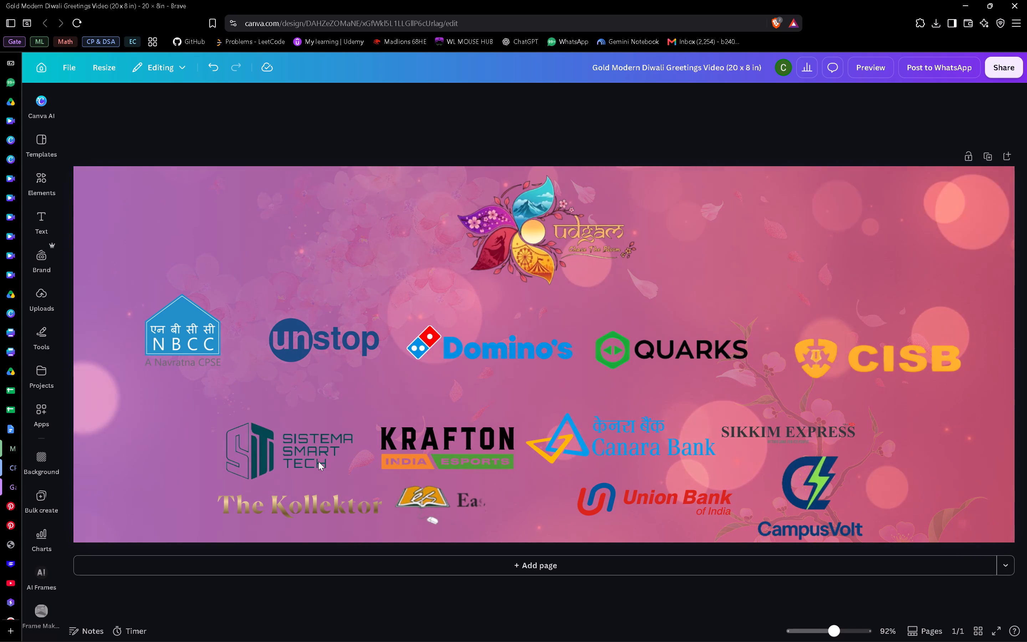
key(space)
click(260, 450)
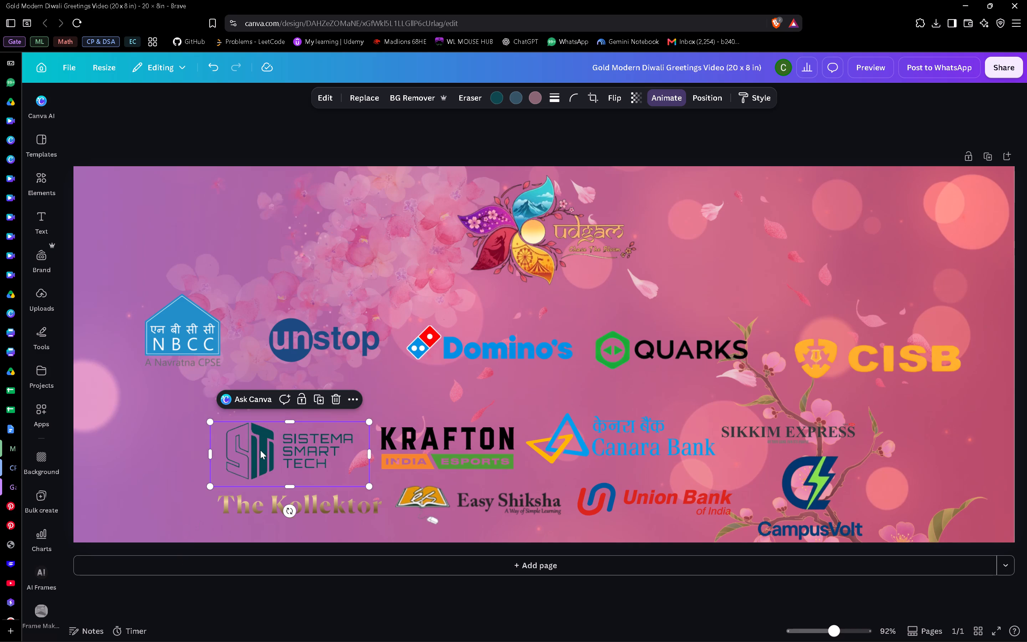
drag(260, 450, 198, 422)
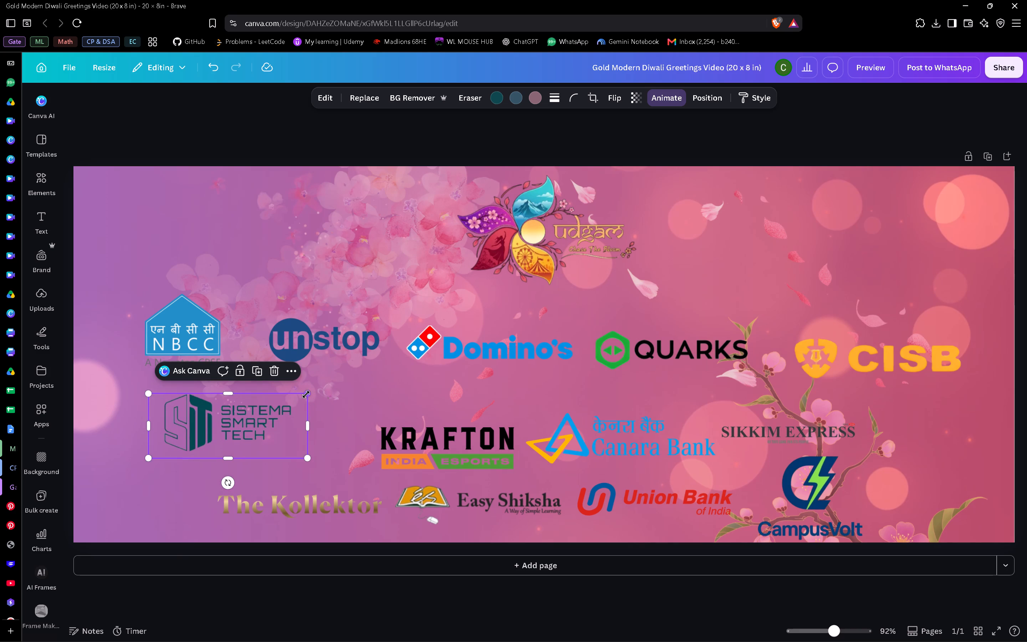
drag(306, 394, 335, 385)
drag(288, 414, 281, 419)
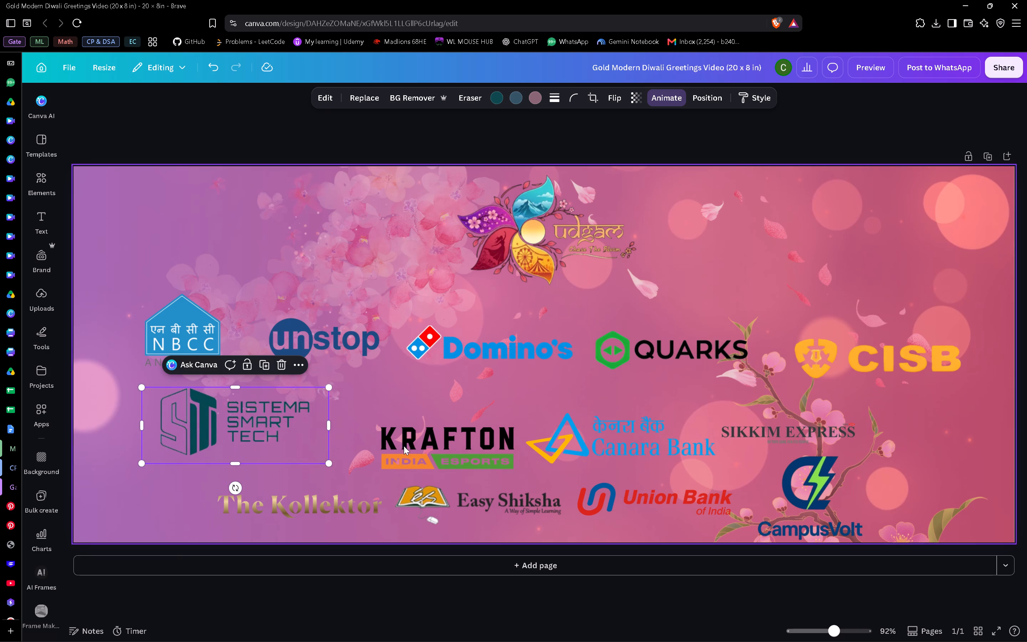
Enlarge the Krafton and Canara Bank logos slightly and move them up into the second sponsor row beside Sistema Smart Tech.
drag(410, 448, 390, 424)
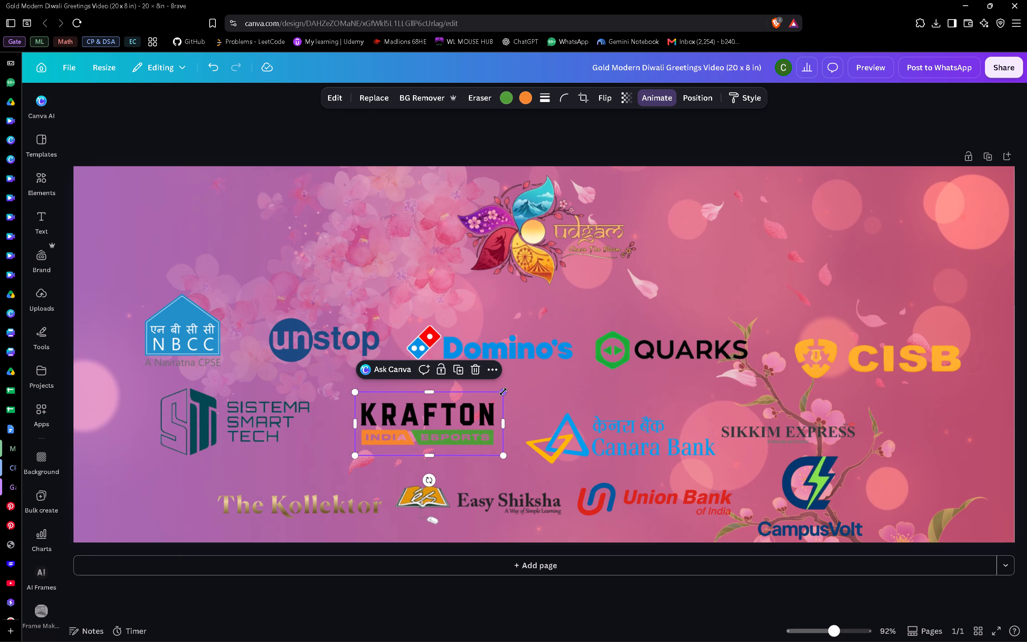
drag(503, 392, 528, 382)
drag(630, 442, 648, 430)
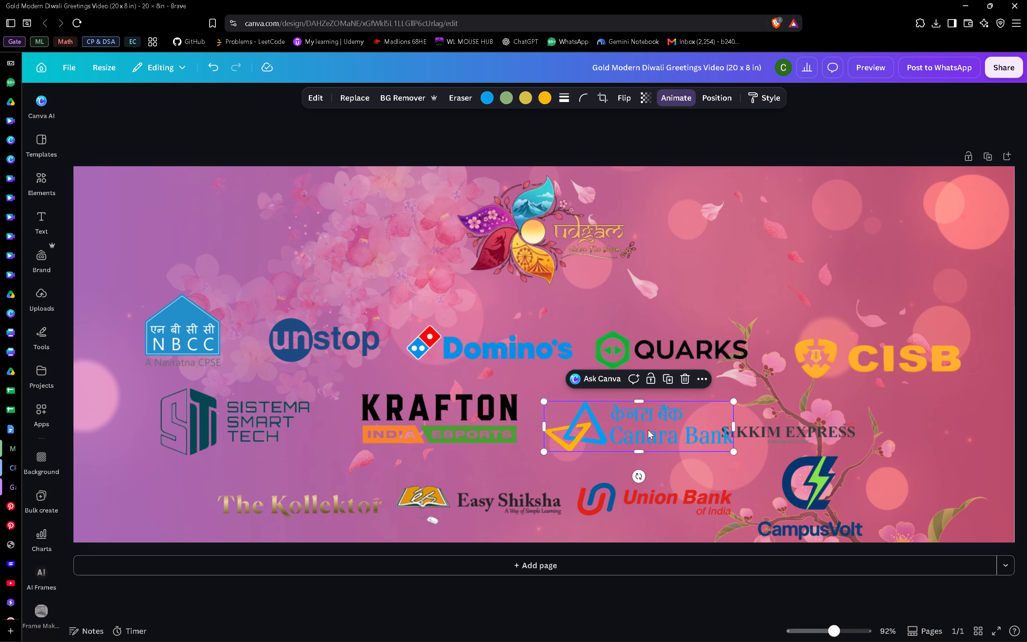
drag(736, 399, 760, 393)
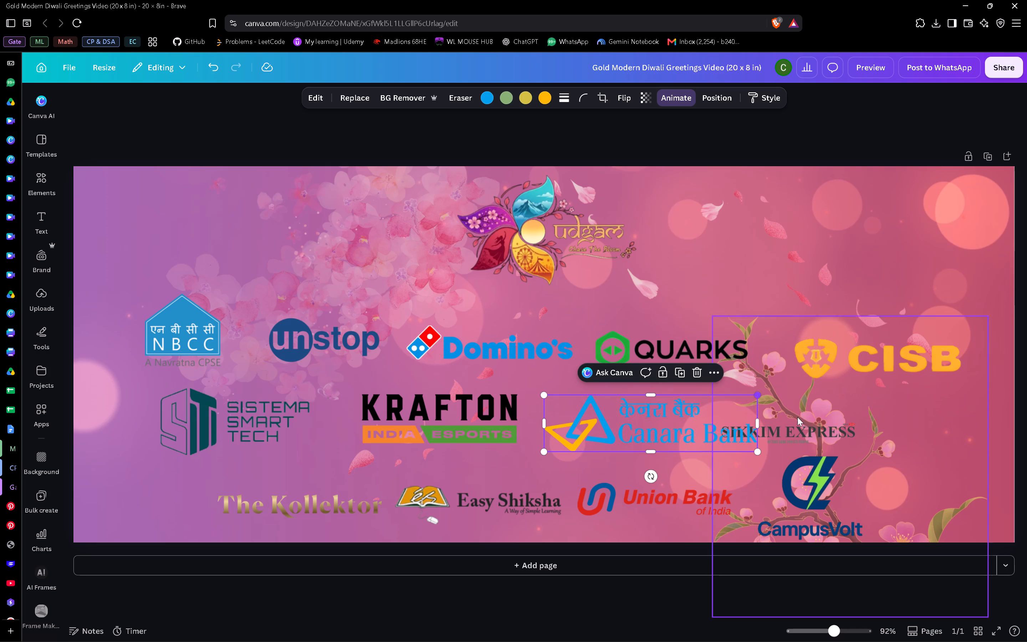
Move the Sikkim Express logo to the right end of the second sponsor row, below CISB, and enlarge it slightly.
drag(810, 445, 910, 438)
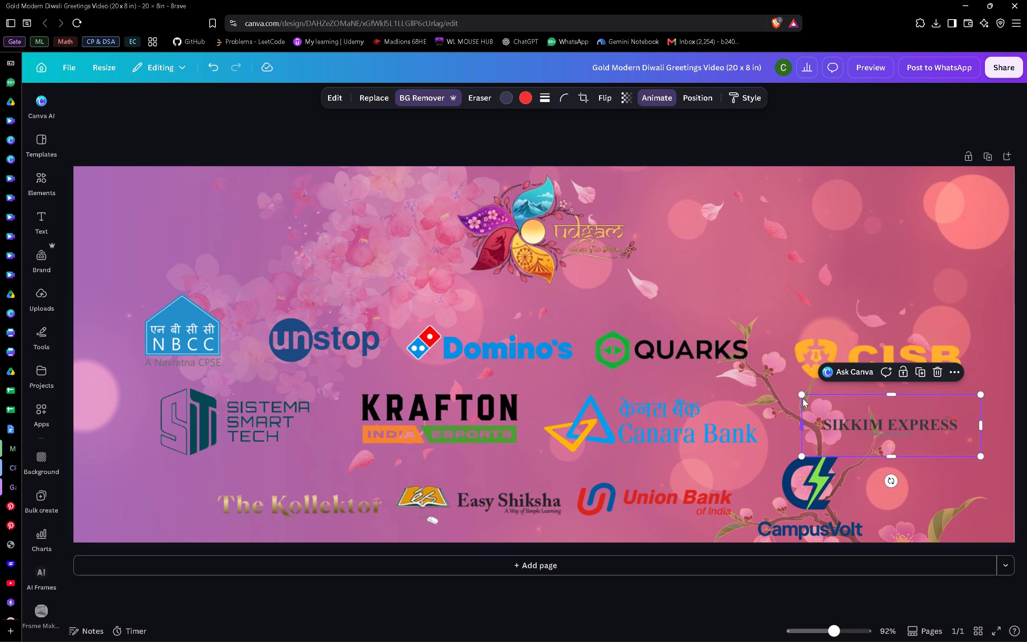
drag(800, 393, 763, 389)
drag(896, 440, 908, 445)
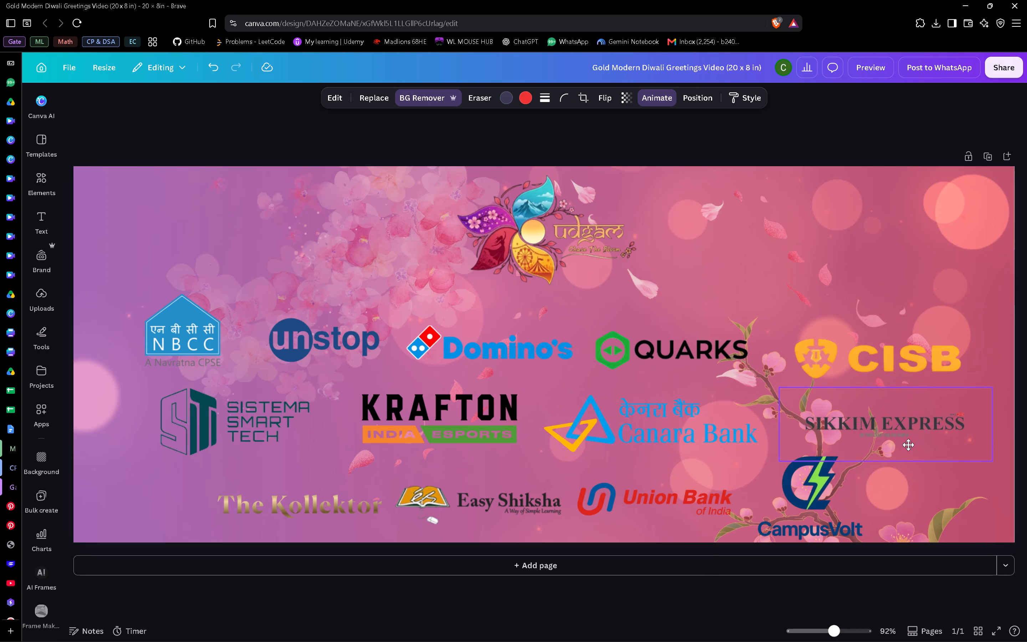
drag(908, 445, 910, 445)
Enlarge the CampusVolt logo slightly and place it below NBCC, moving the Sistema Smart Tech logo to the page's lower right below Sikkim Express.
click(824, 496)
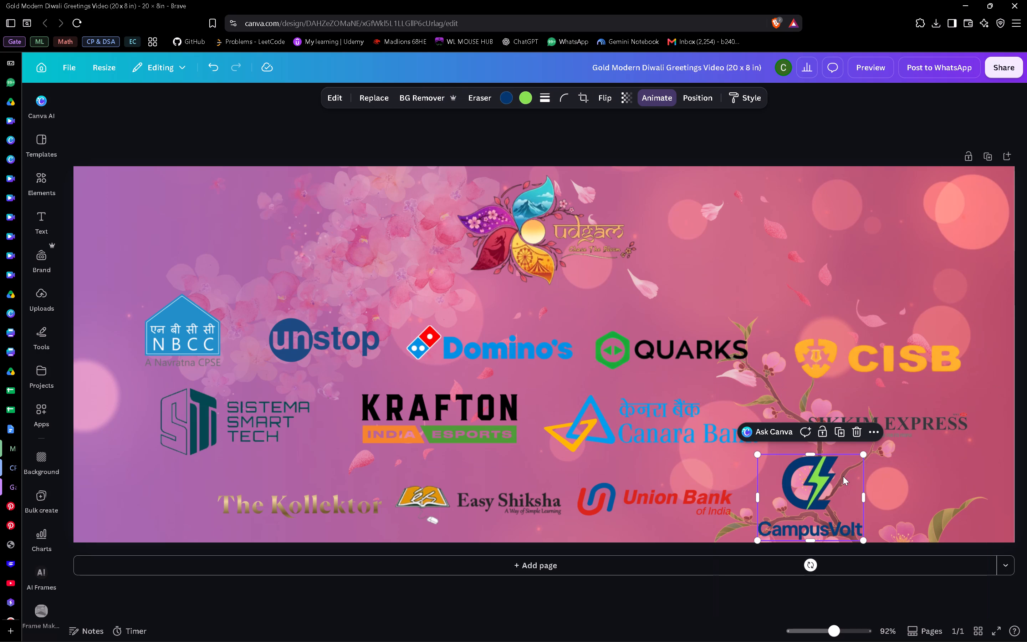
drag(861, 454, 880, 454)
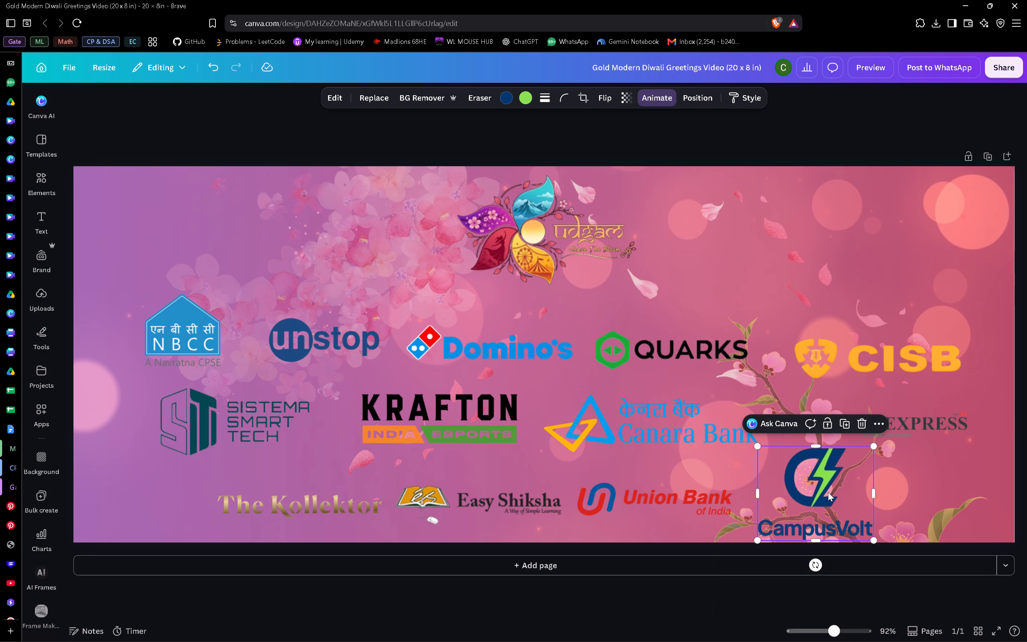
drag(828, 492, 881, 489)
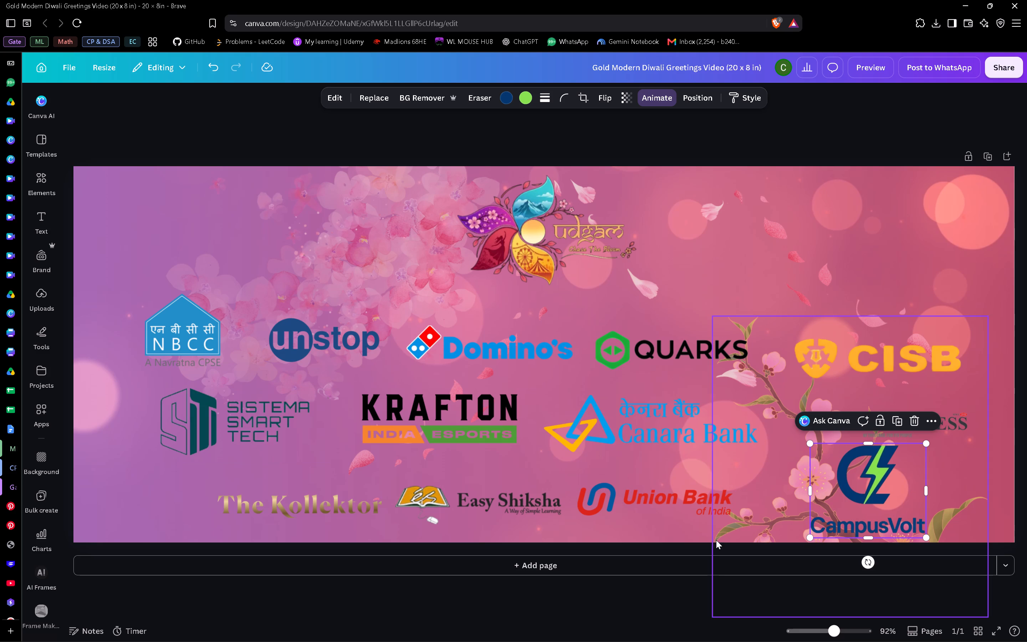
drag(834, 497, 140, 452)
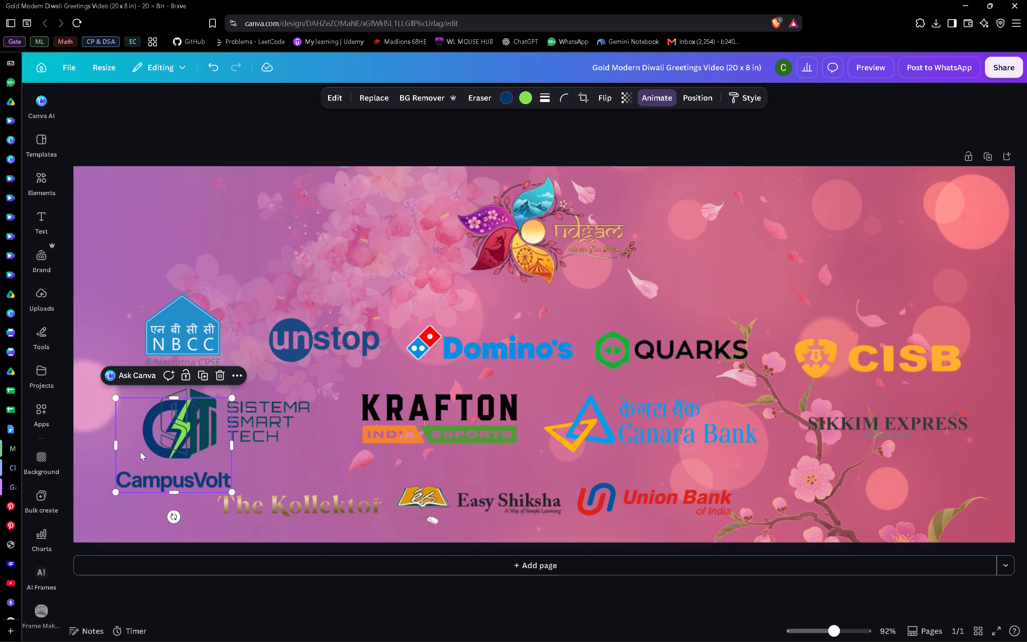
drag(263, 425, 776, 499)
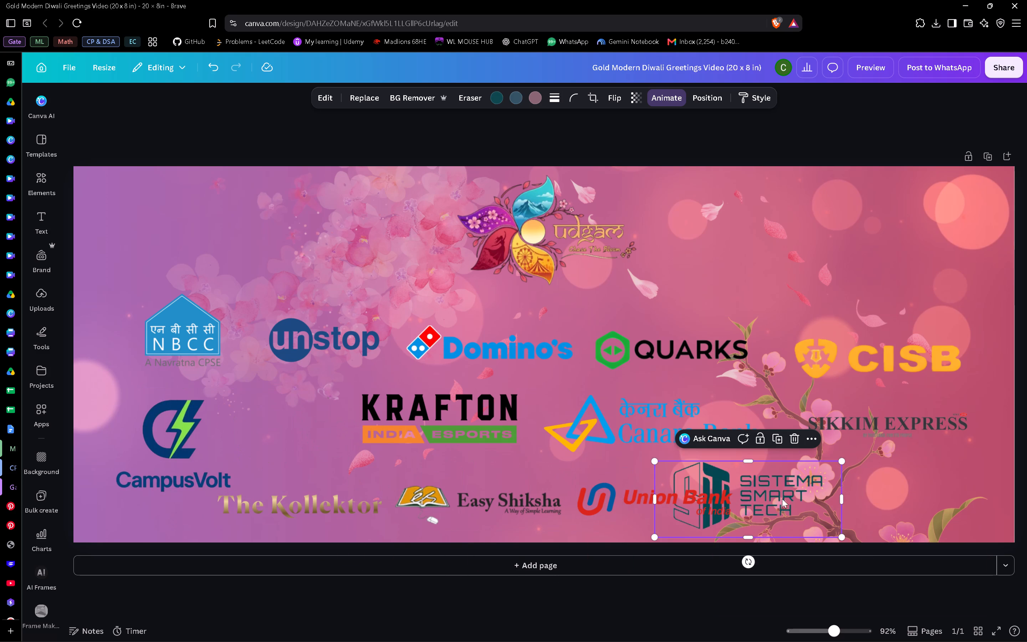
drag(794, 501, 947, 488)
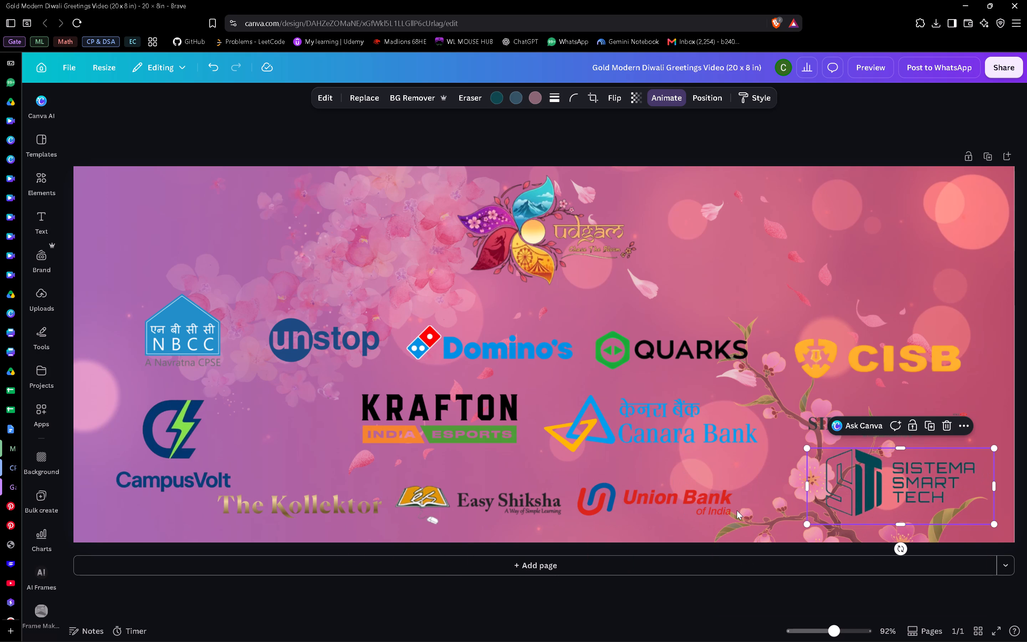
Enlarge the Union Bank of India and Easy Shiksha logos in the bottom sponsor row, shifting Easy Shiksha slightly up and left.
click(684, 501)
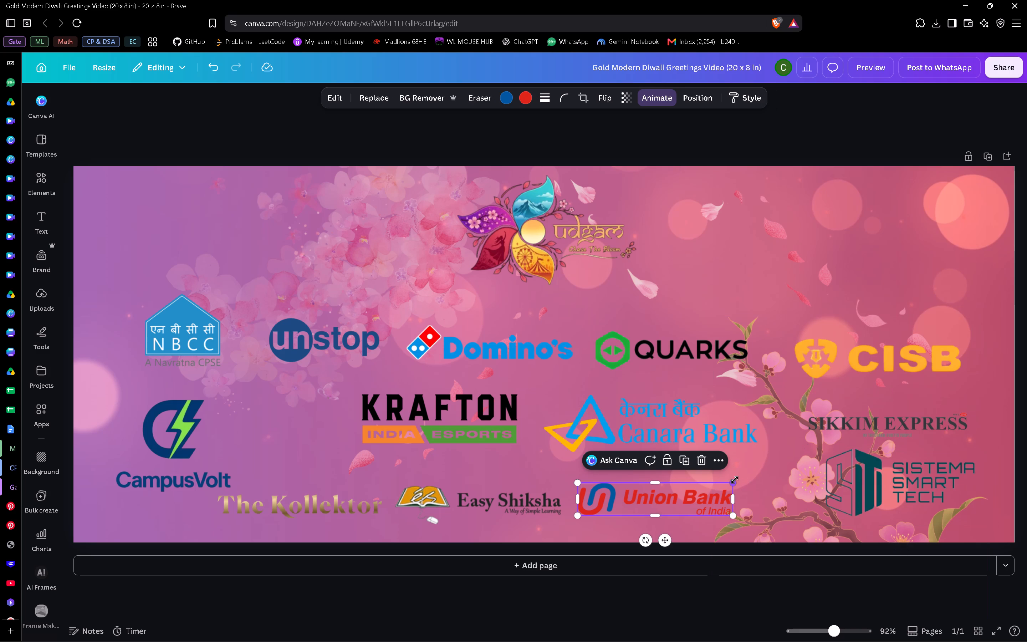
drag(735, 480, 783, 461)
drag(745, 480, 747, 475)
click(509, 498)
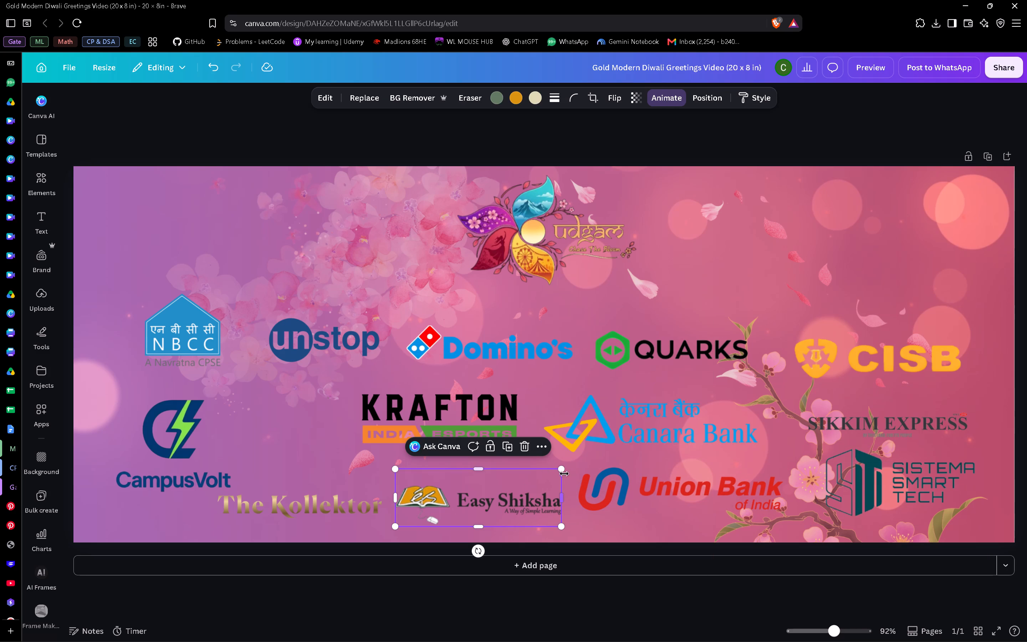
drag(557, 466, 569, 457)
drag(522, 487, 506, 480)
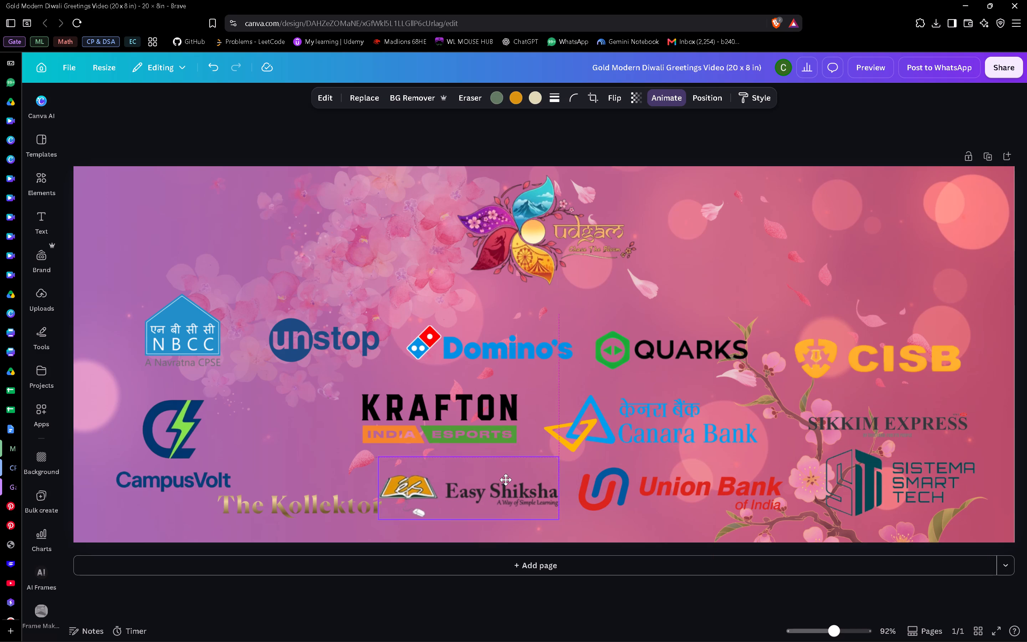
drag(506, 480, 508, 481)
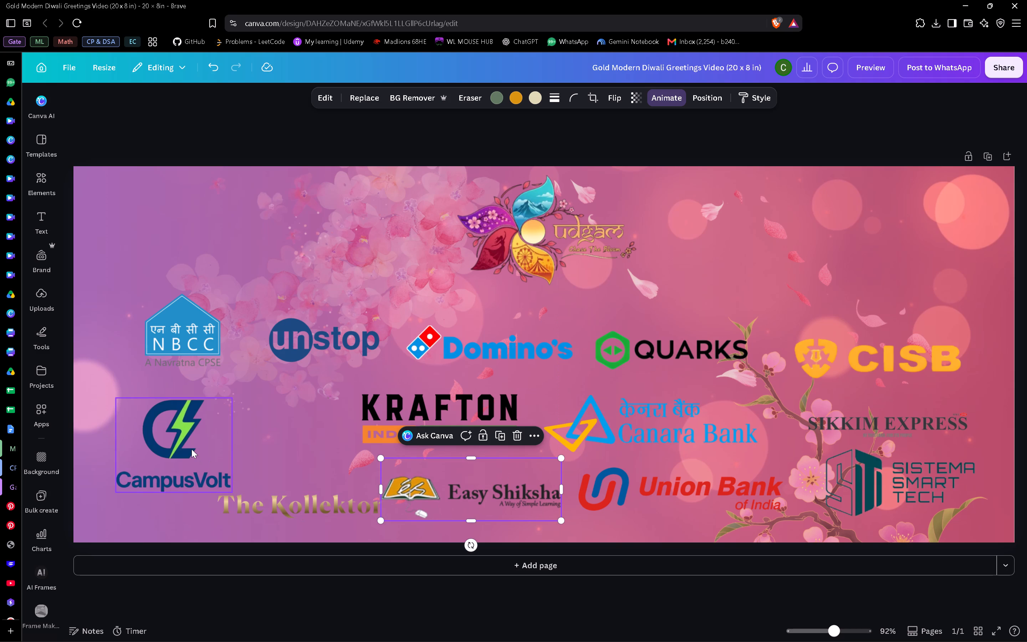
Shift the CampusVolt logo slightly up and right, and place an enlarged The Kollektor logo below it near the page's left edge.
drag(191, 449, 229, 426)
drag(276, 499, 233, 494)
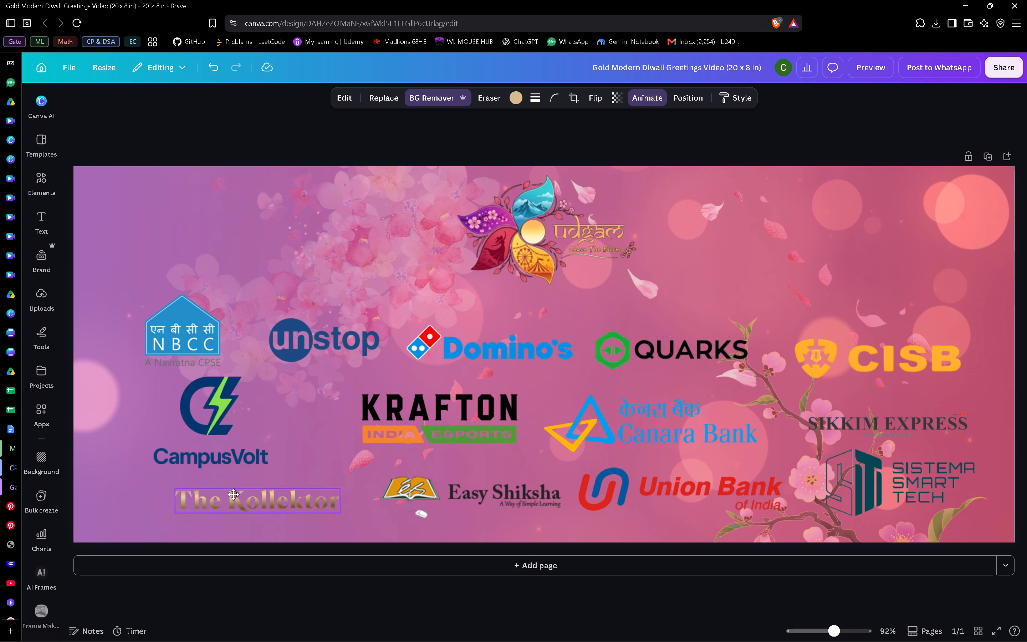
drag(233, 494, 233, 494)
click(338, 488)
drag(338, 488, 371, 472)
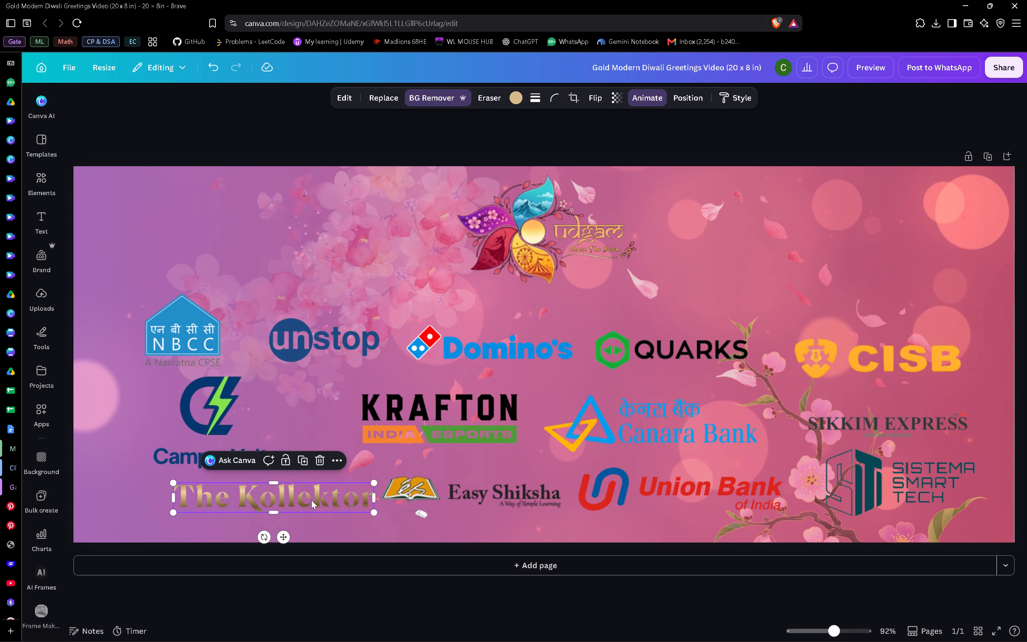
drag(311, 500, 279, 499)
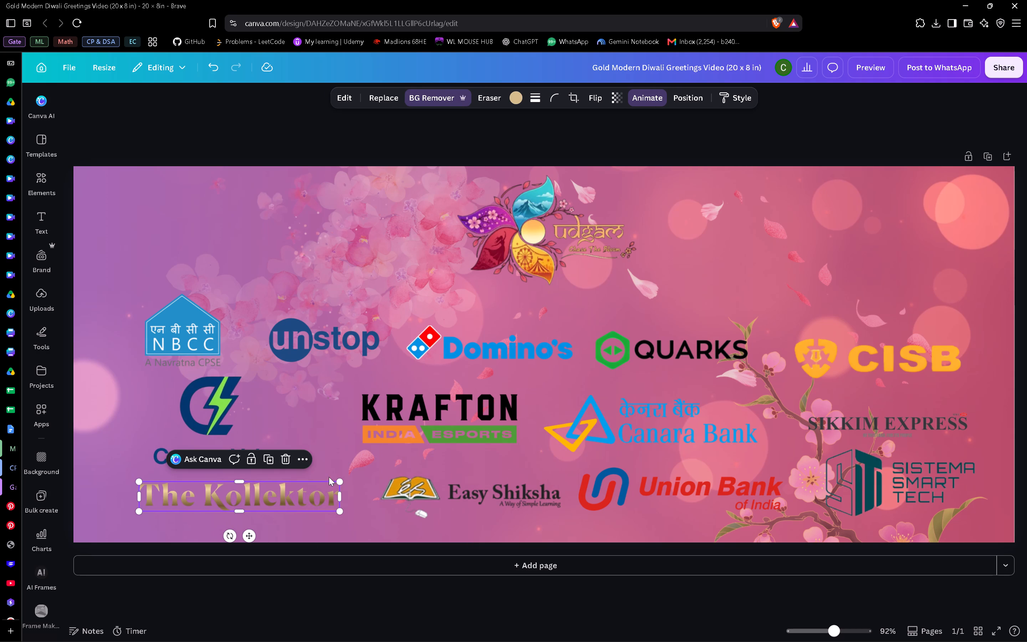
Shift the Krafton and Canara Bank logos left to even out the spacing of the second sponsor row.
drag(444, 423, 398, 424)
drag(635, 417, 632, 417)
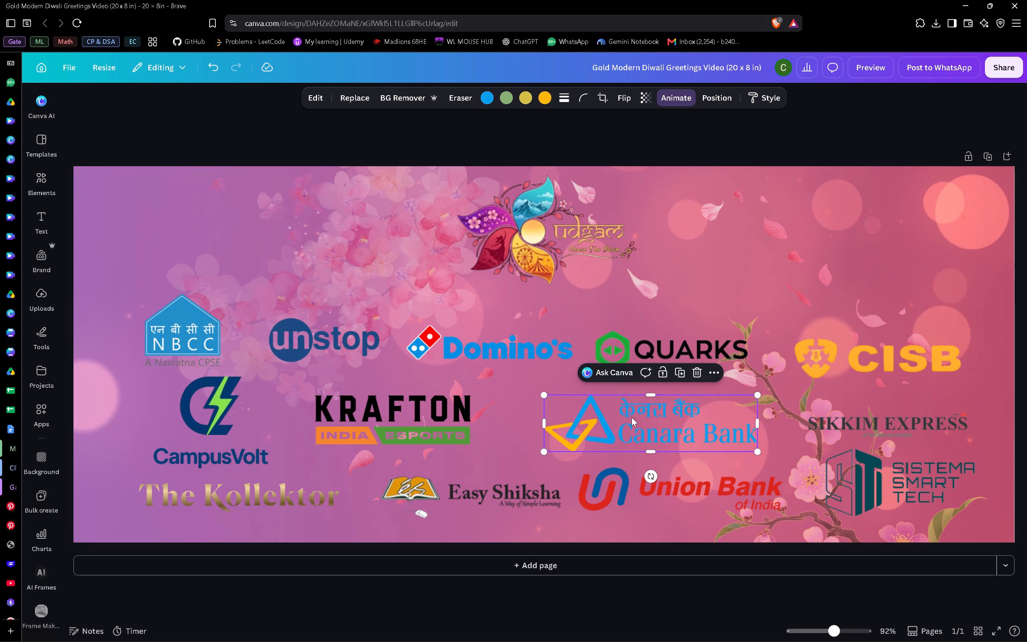
drag(632, 417, 610, 417)
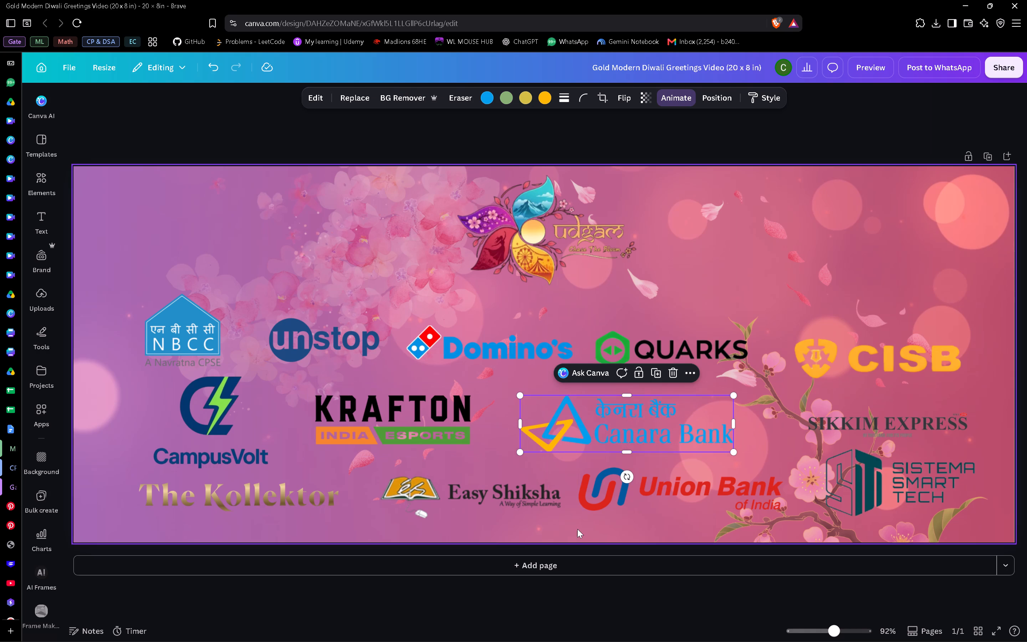
Play the video to review its scenes with the rearranged sponsor logos.
key(space)
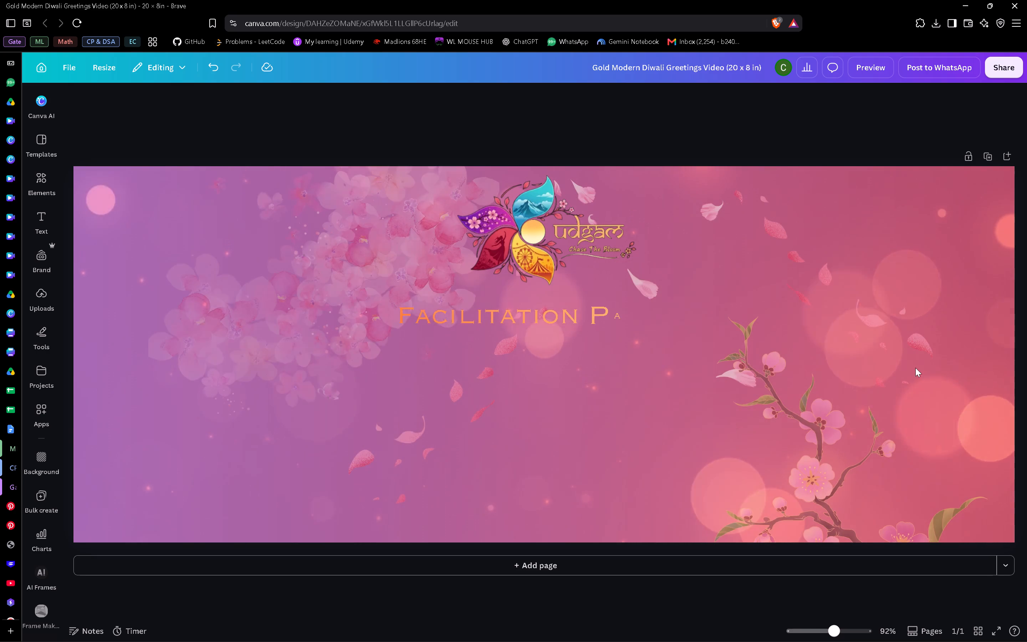
Download the design as an MP4 video at the maximum quality of 4553 x 1821 px.
click(986, 70)
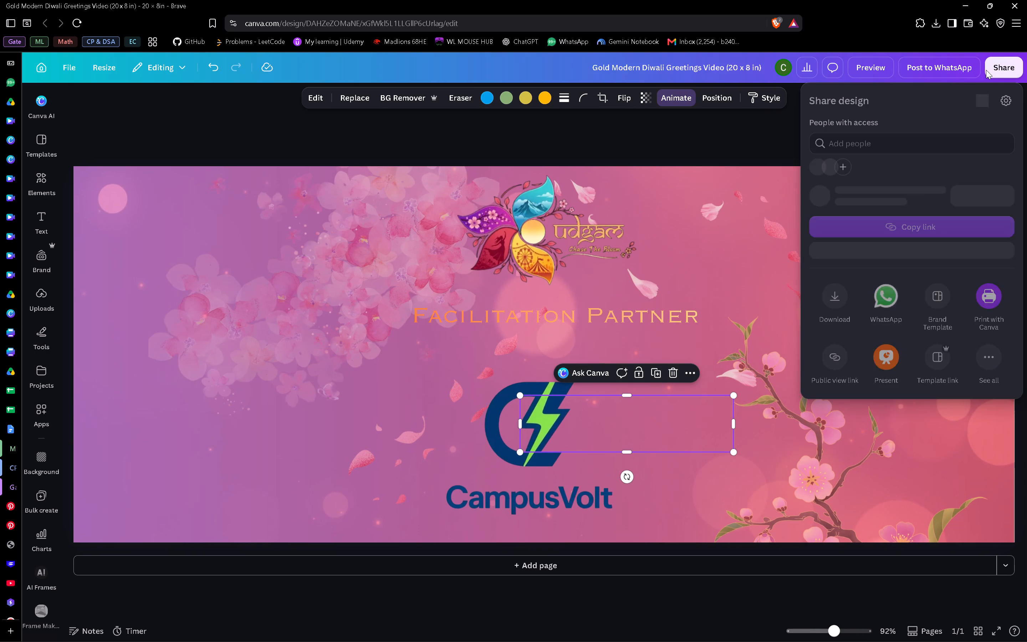
click(845, 307)
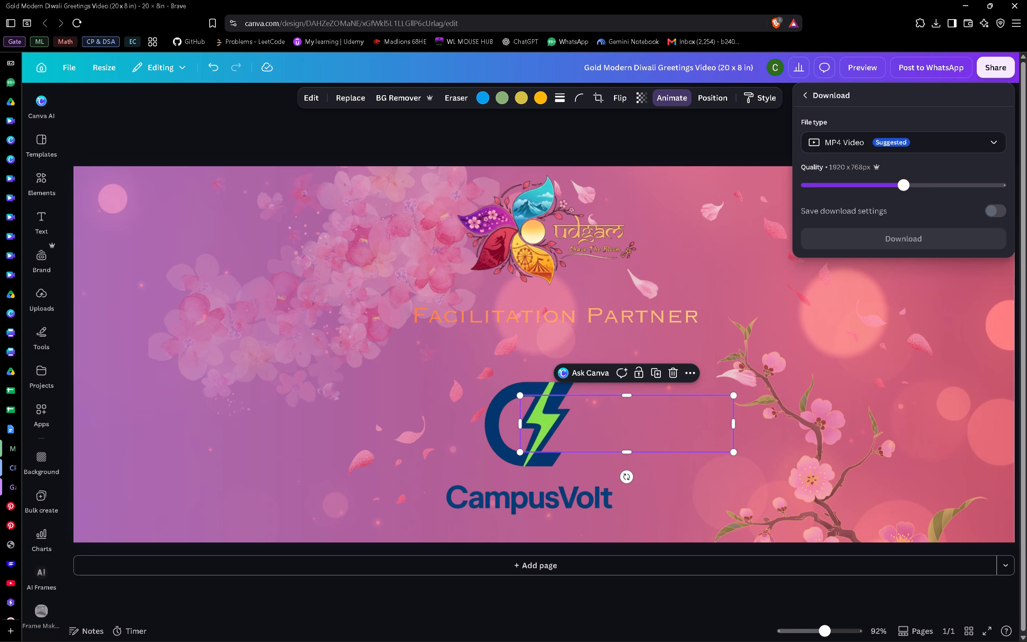
drag(911, 189, 1026, 188)
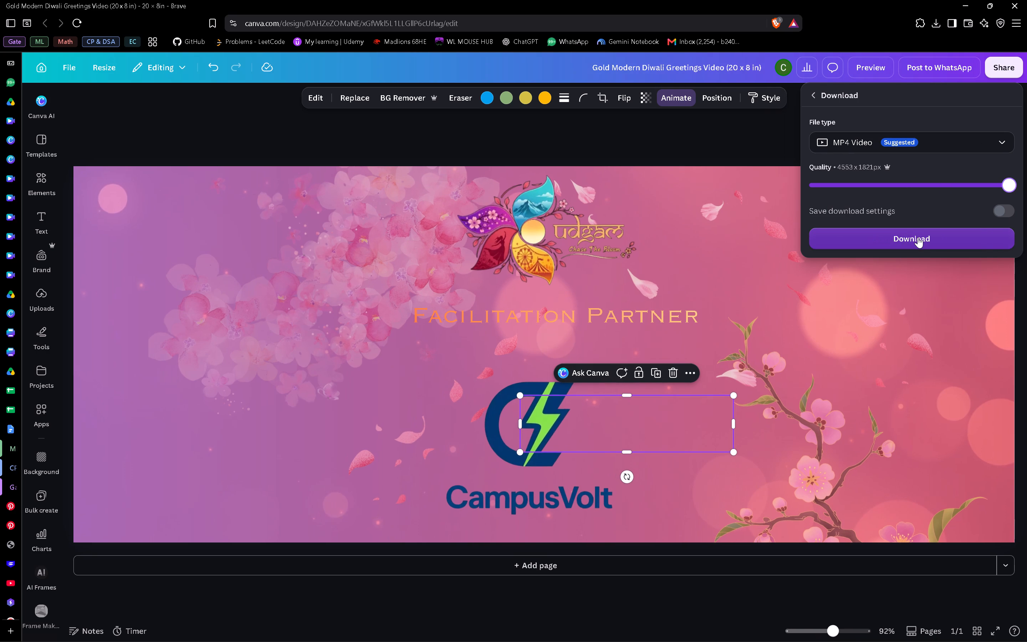
click(918, 237)
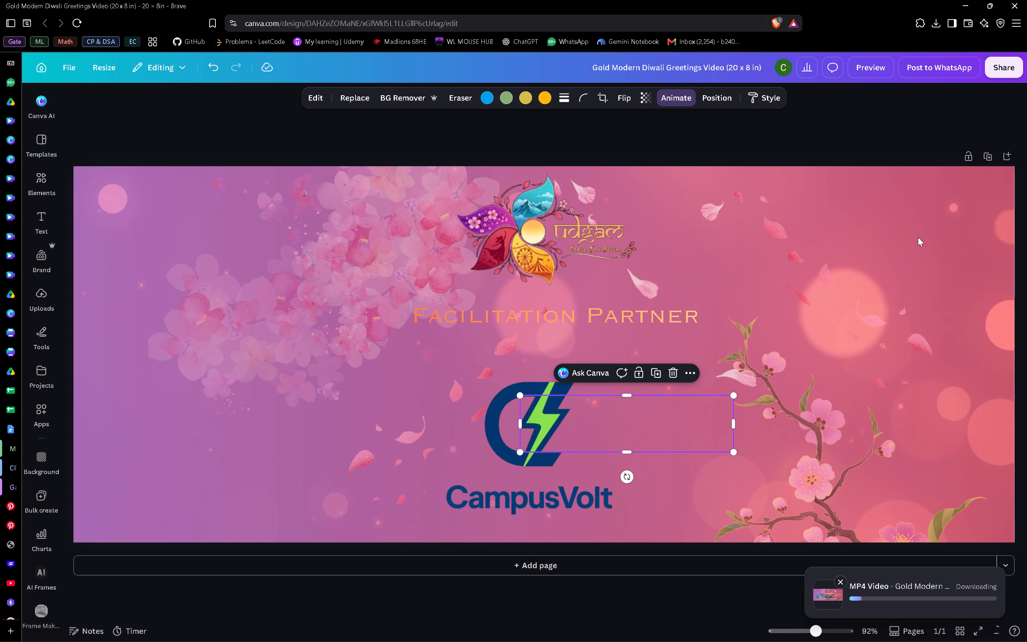
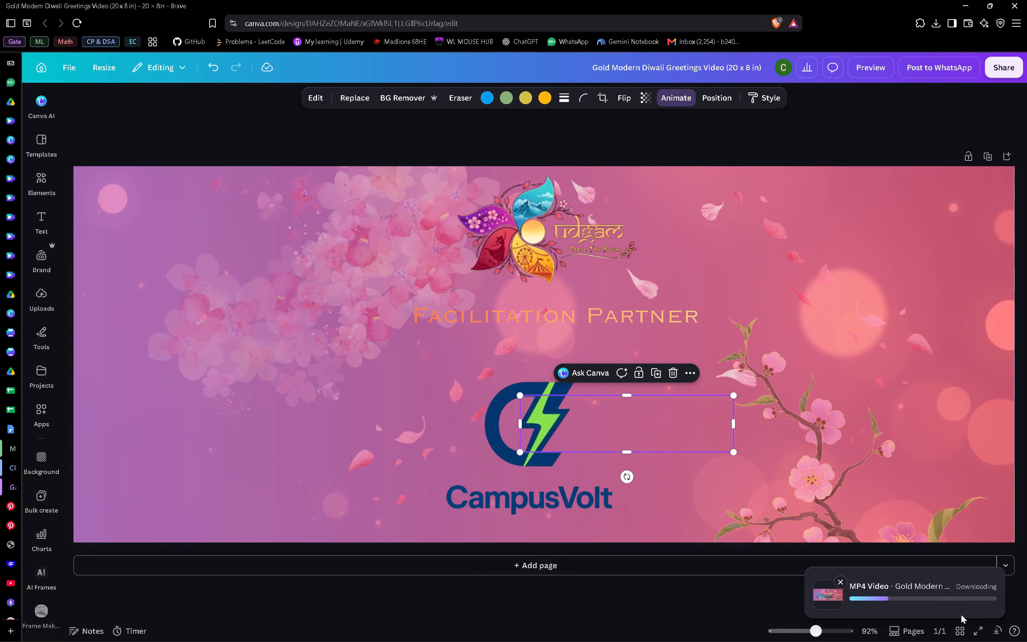
On the Banking Partners scene, move the Canara Bank logo left and the Union Bank of India logo right to widen their gap.
click(841, 582)
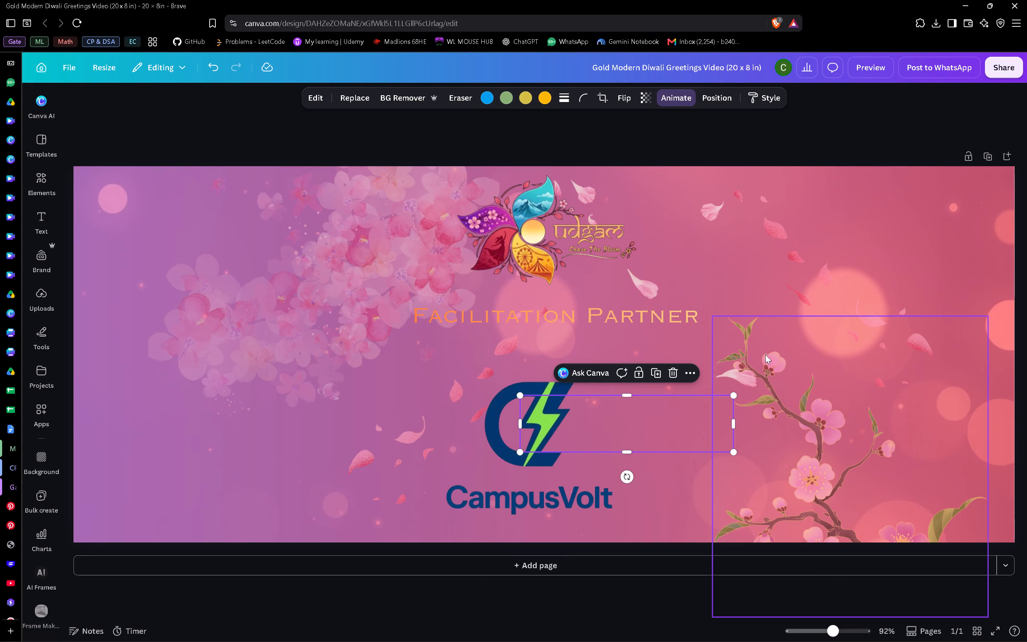
click(298, 424)
key(space)
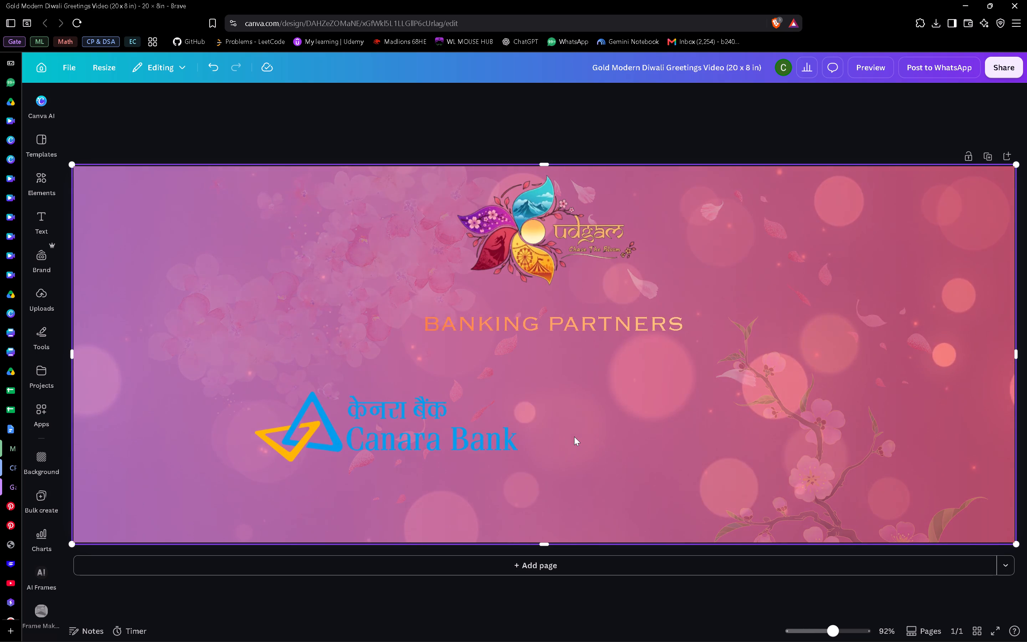
click(400, 423)
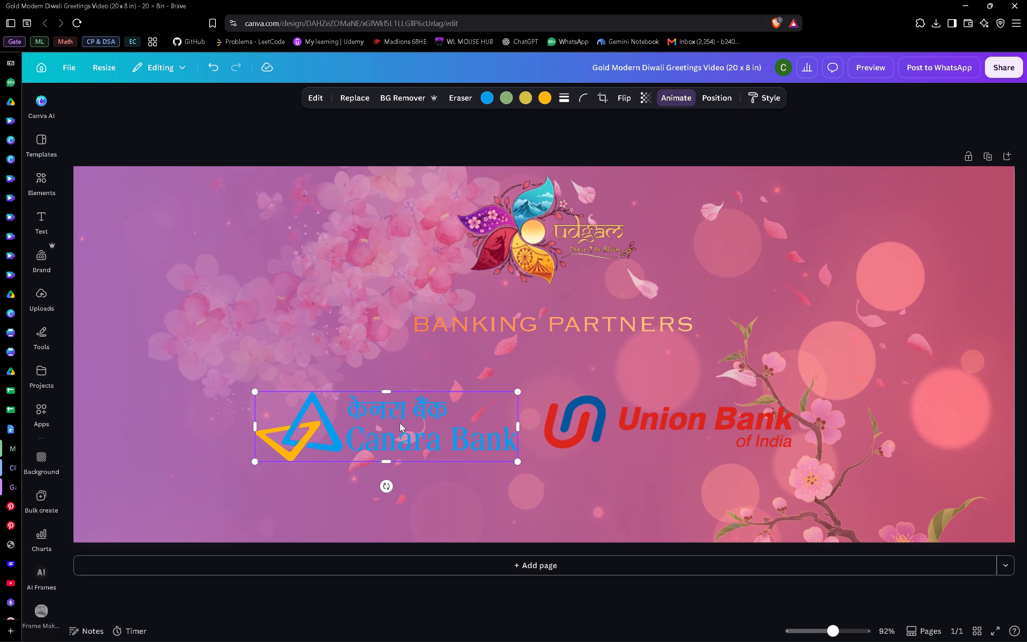
drag(400, 423, 372, 421)
drag(665, 418, 718, 422)
On the Gaming Partner scene, shift the Krafton India Esports logo slightly upward.
key(space)
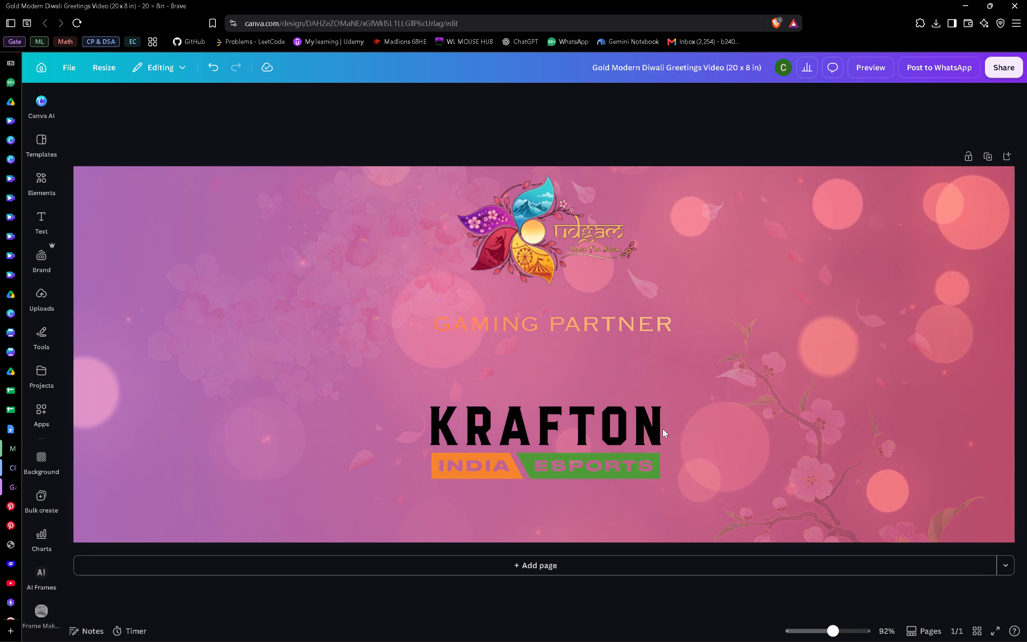
click(616, 439)
drag(616, 439, 614, 430)
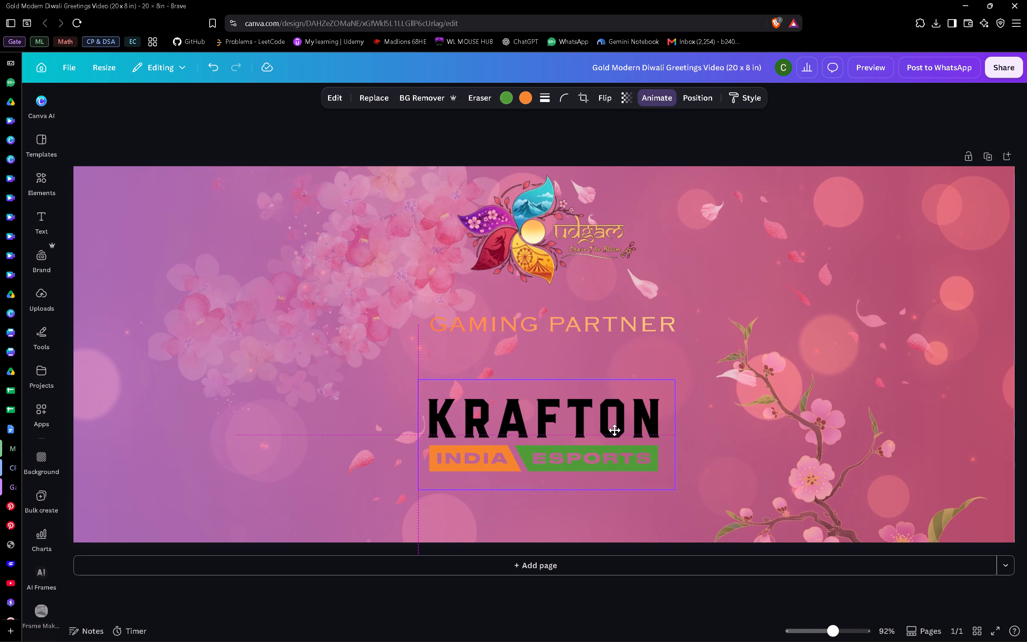
drag(614, 430, 614, 430)
On the Media Partner scene, enlarge the Sikkim Express logo and recentre it beneath the heading.
key(space)
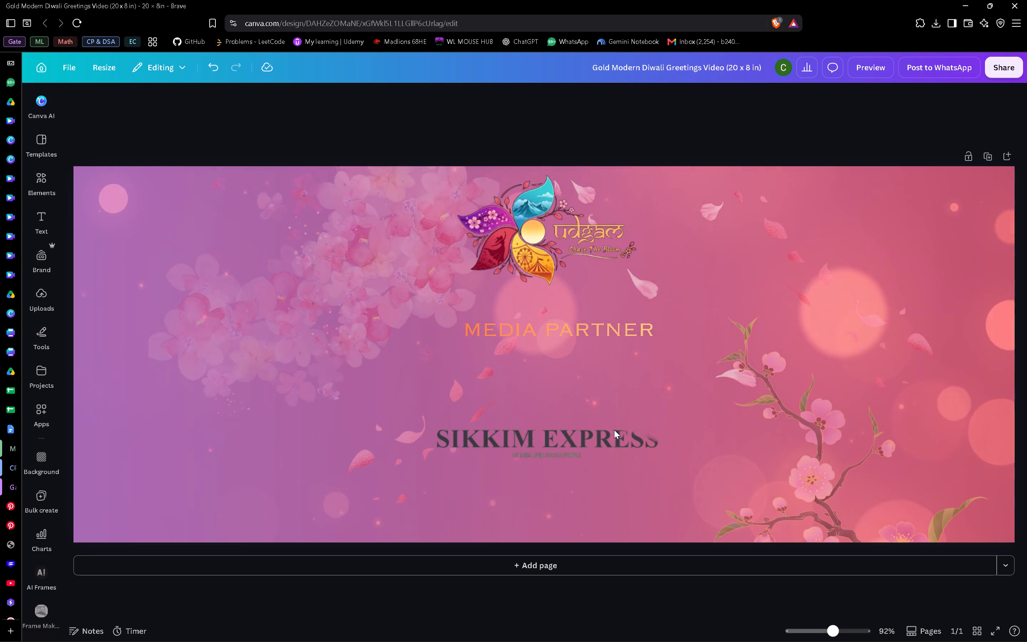
click(591, 450)
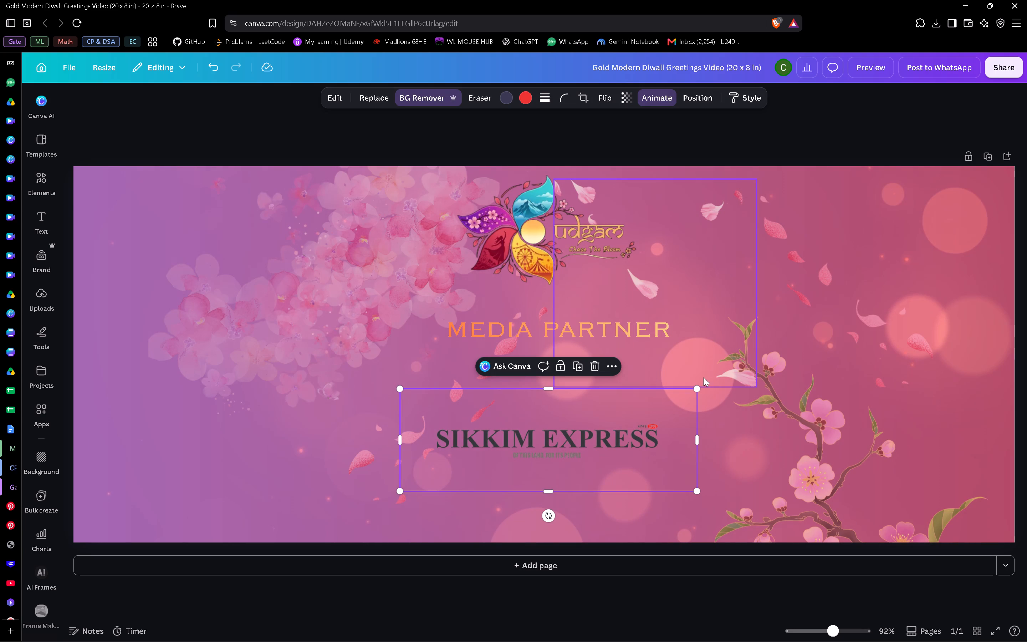
drag(698, 387, 744, 362)
drag(629, 414, 613, 410)
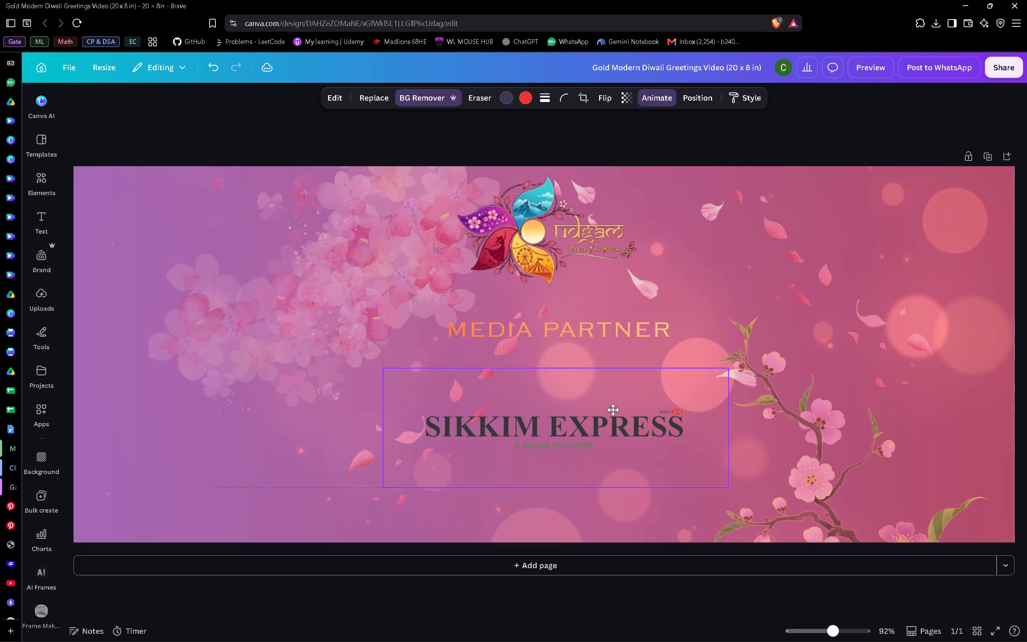
drag(613, 410, 603, 408)
On the hospitality partners scene, spread the upper row by moving Ravongla Star left and The Alnus right, level with Zumthang.
key(space)
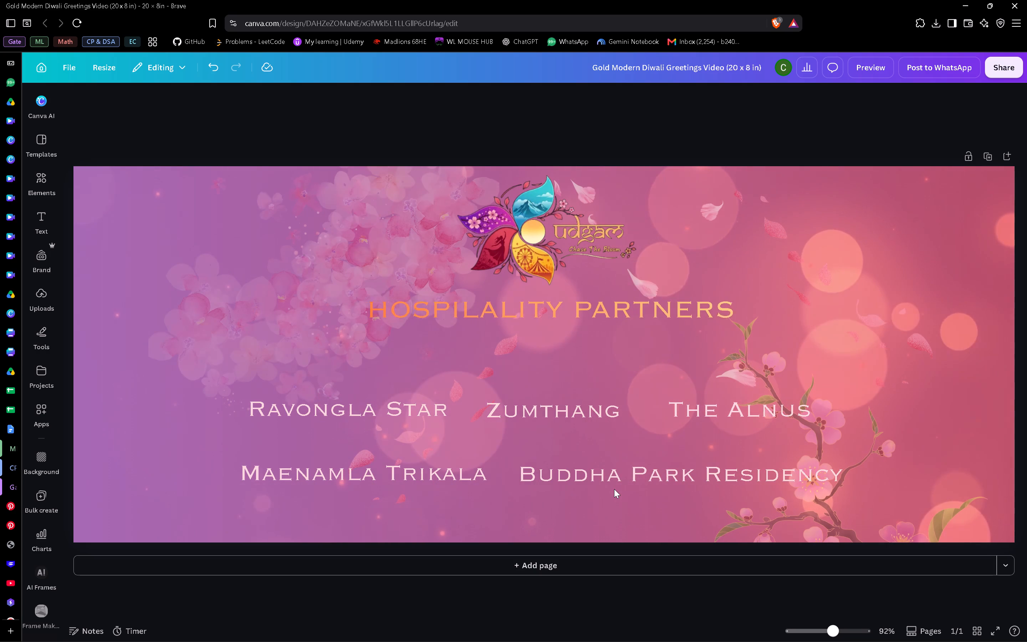
key(space)
click(397, 411)
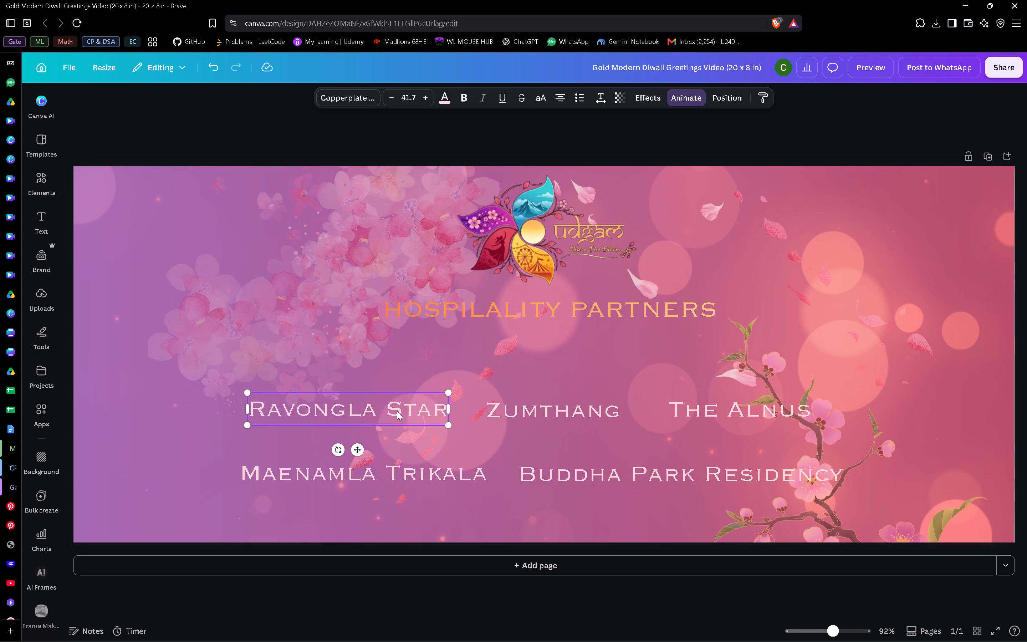
drag(397, 411, 366, 408)
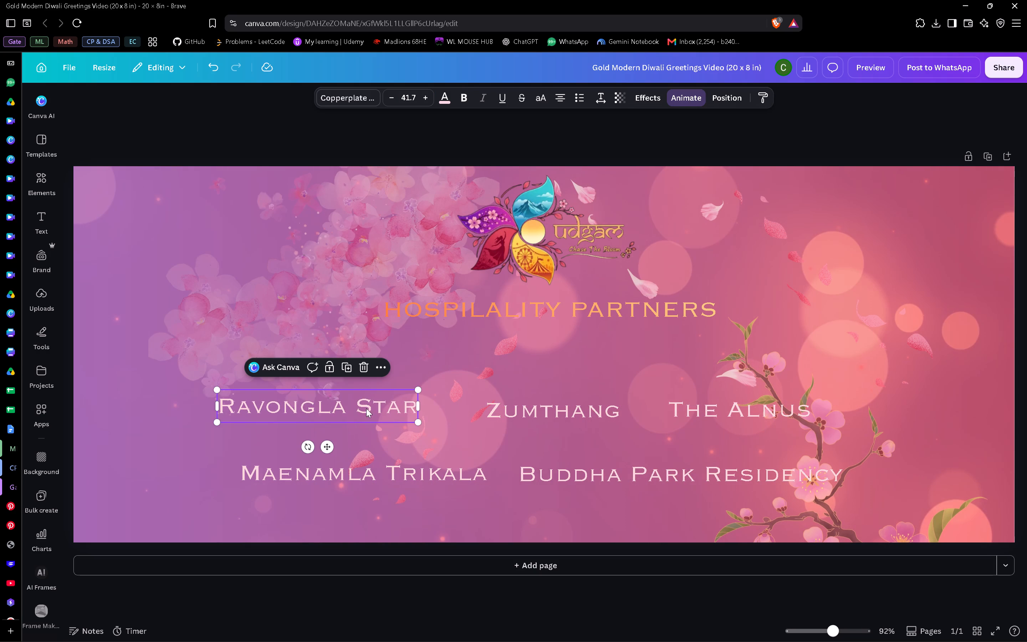
drag(542, 423, 538, 419)
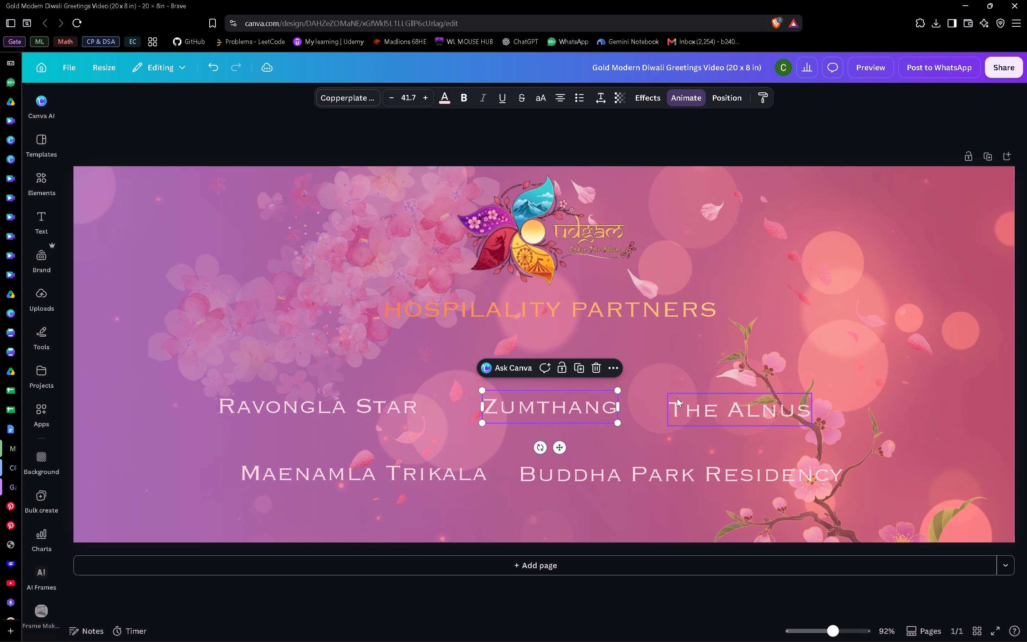
click(677, 398)
drag(689, 400, 730, 403)
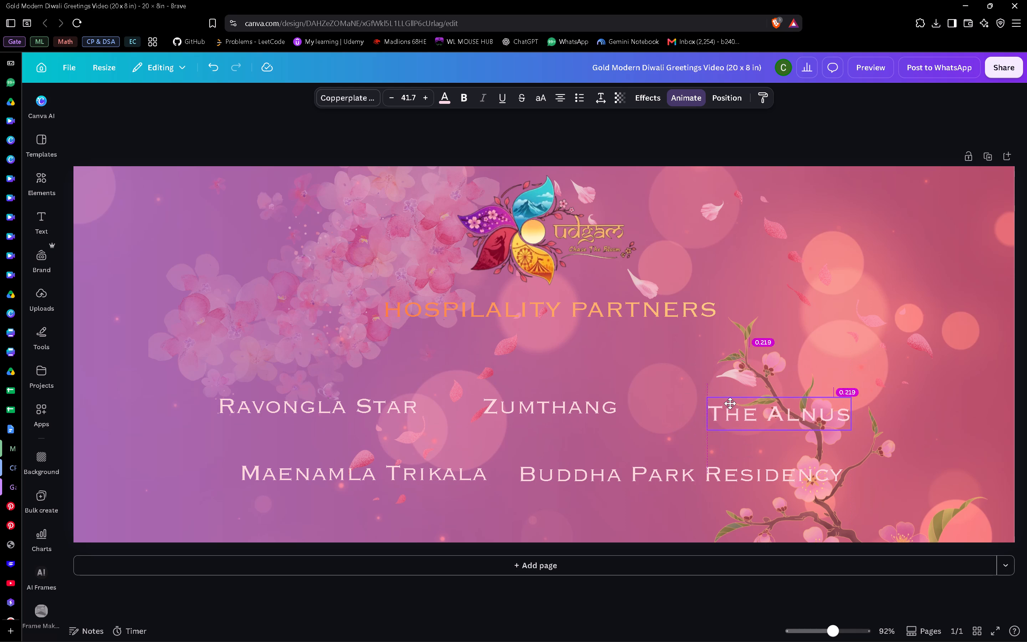
drag(730, 403, 730, 397)
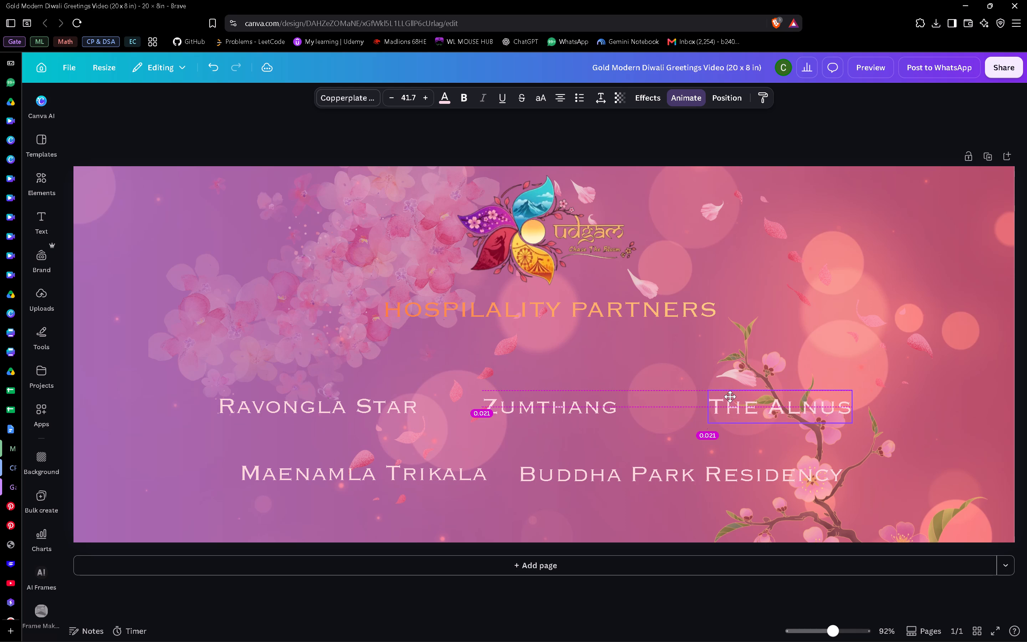
drag(730, 397, 731, 399)
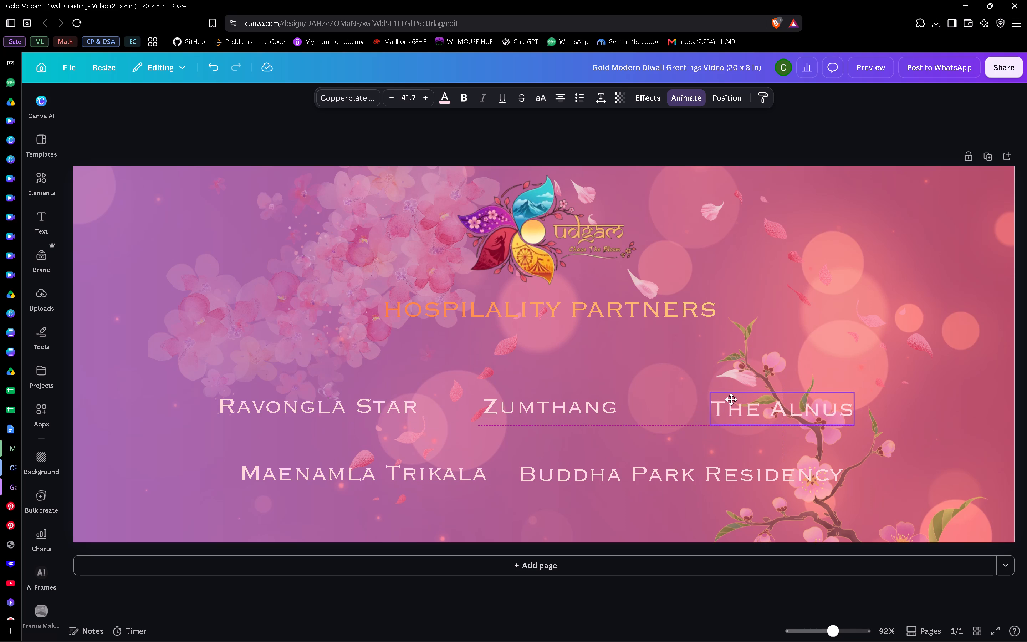
drag(731, 399, 732, 396)
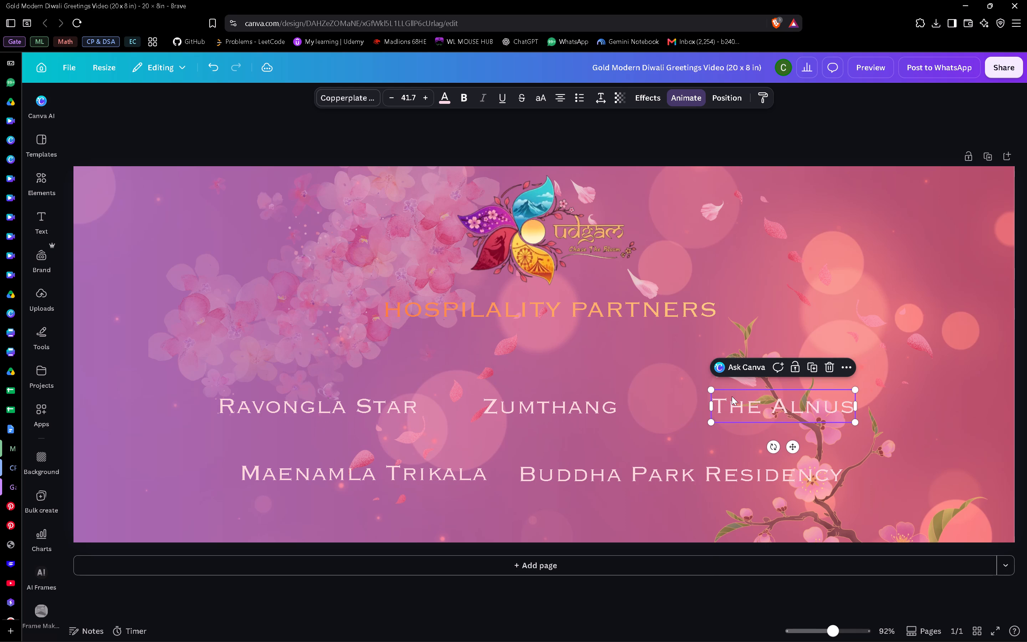
drag(741, 406, 741, 407)
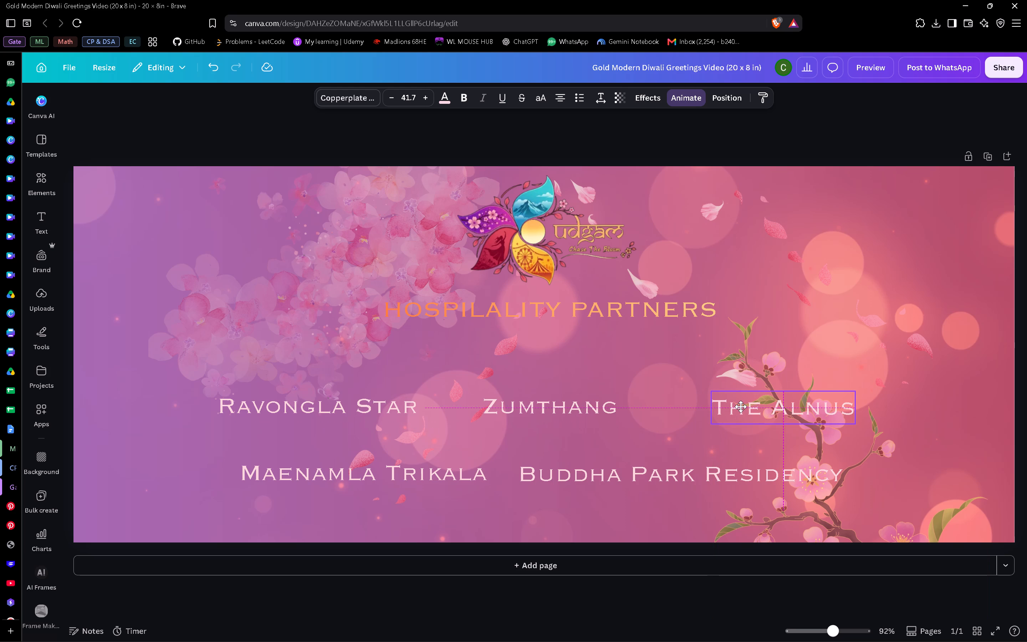
drag(741, 407, 747, 411)
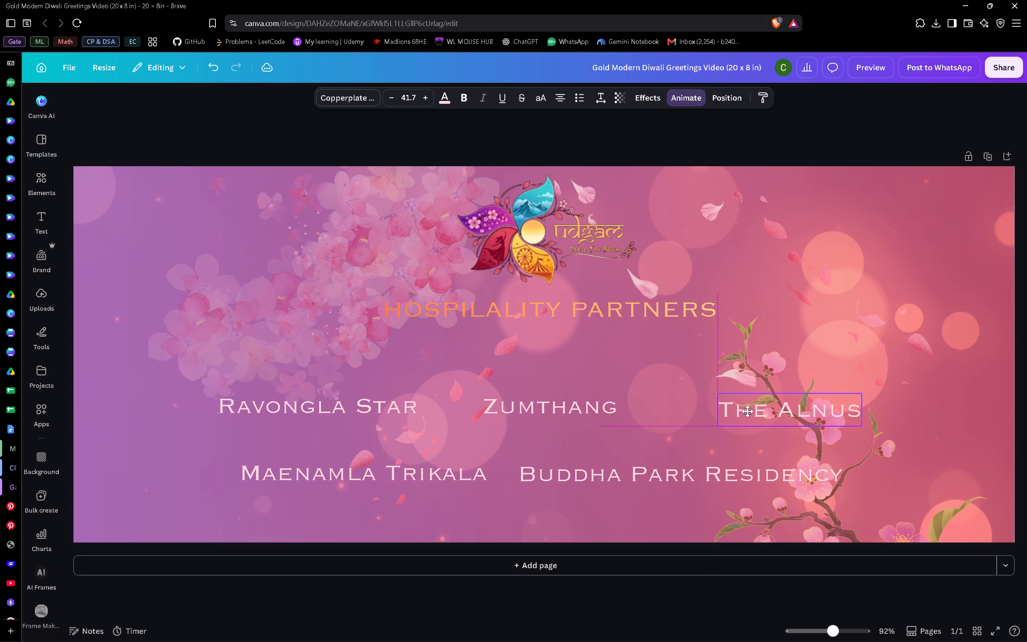
drag(747, 411, 748, 406)
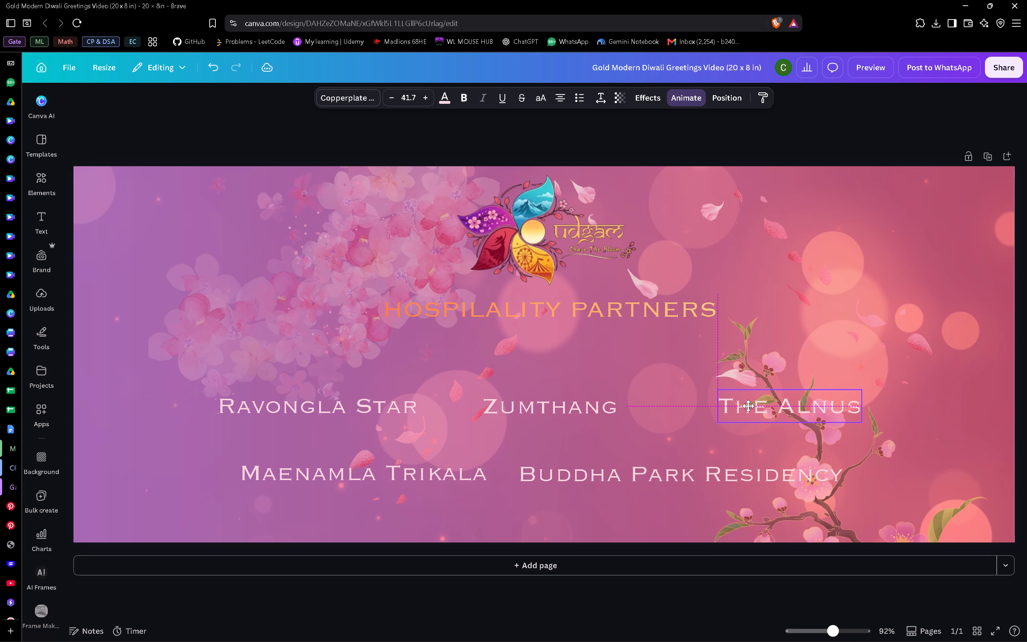
drag(748, 406, 748, 407)
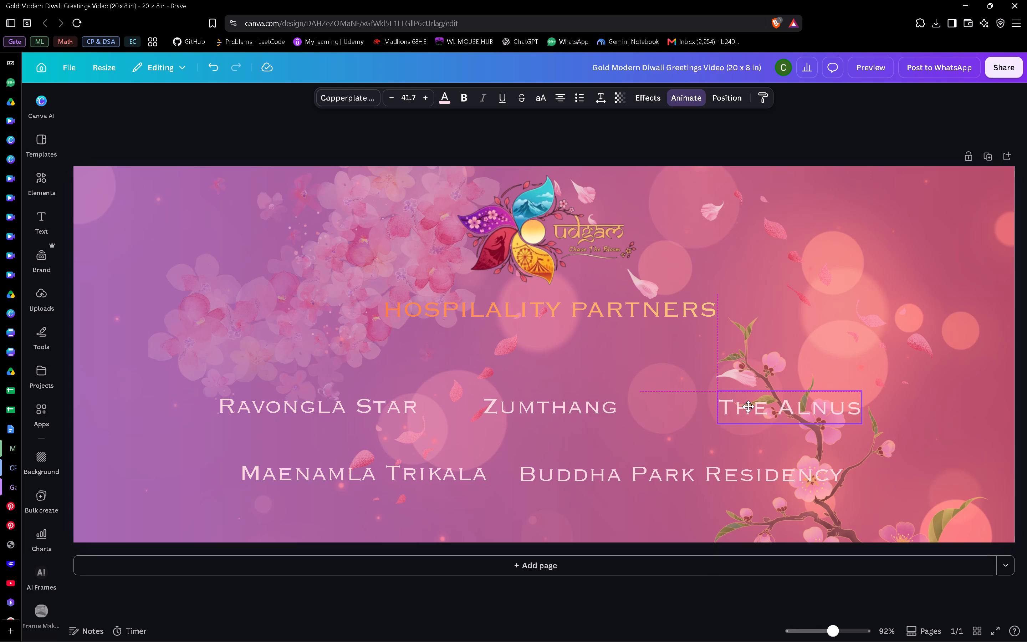
drag(748, 407, 748, 406)
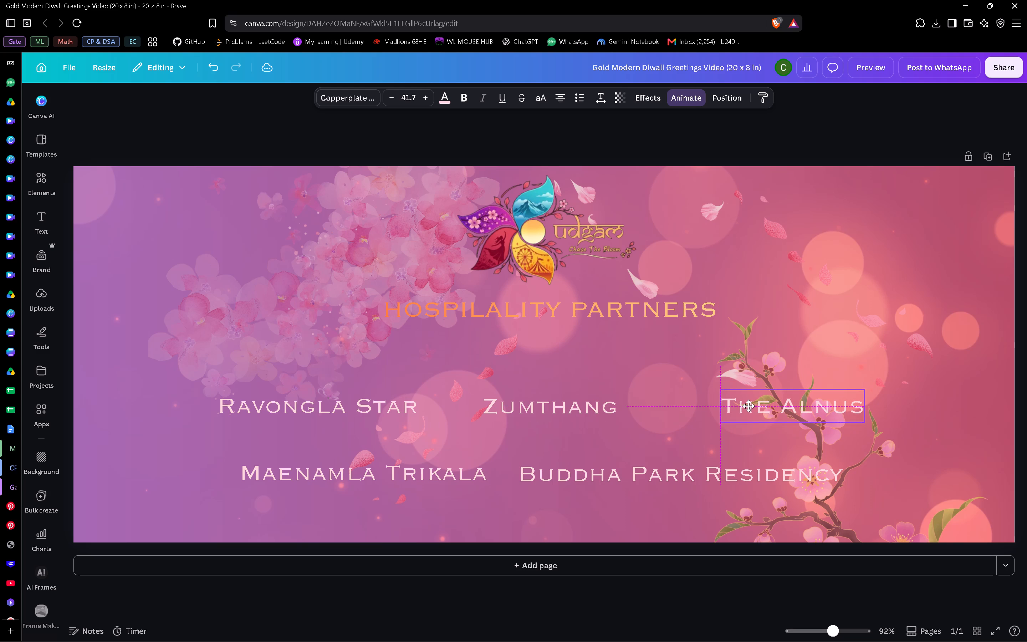
drag(748, 406, 748, 406)
Shift Buddha Park Residency and Maenamla Trikala right in the lower row, leaving a wider gap between them.
drag(681, 468, 747, 473)
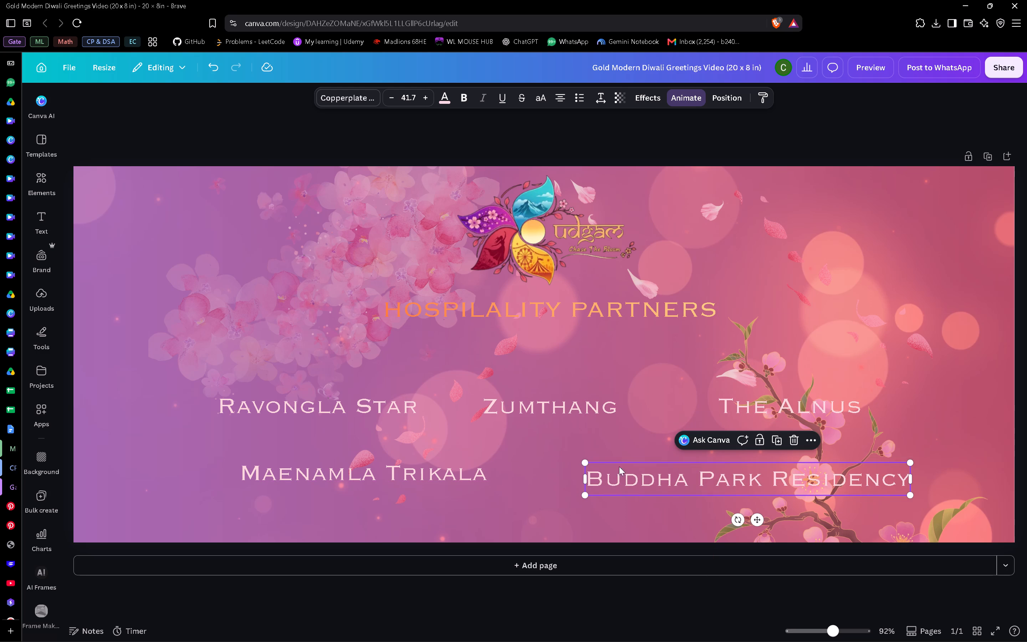
drag(440, 471, 370, 472)
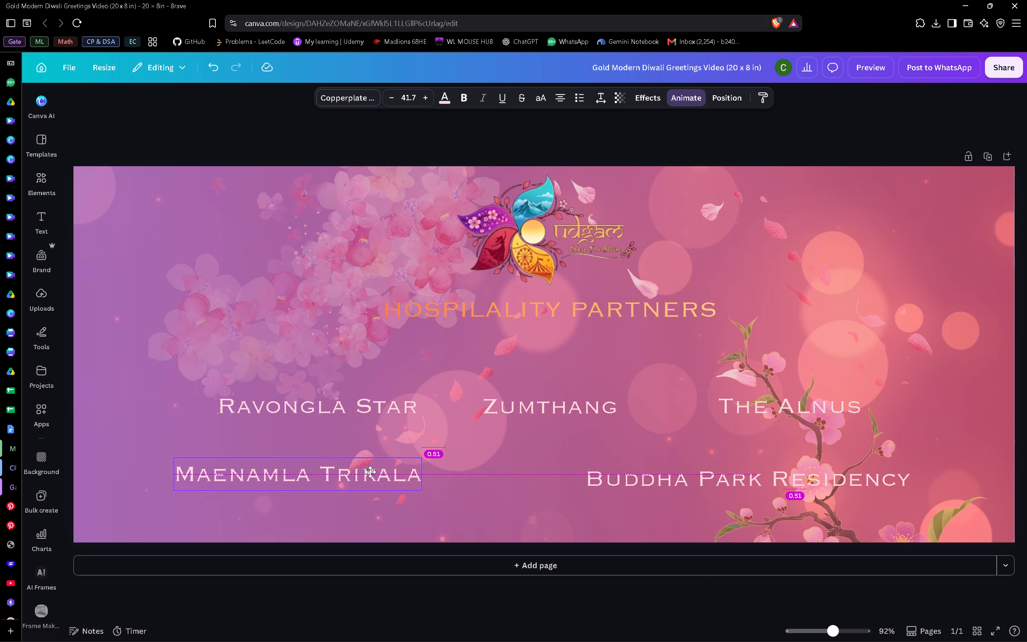
drag(370, 472, 450, 472)
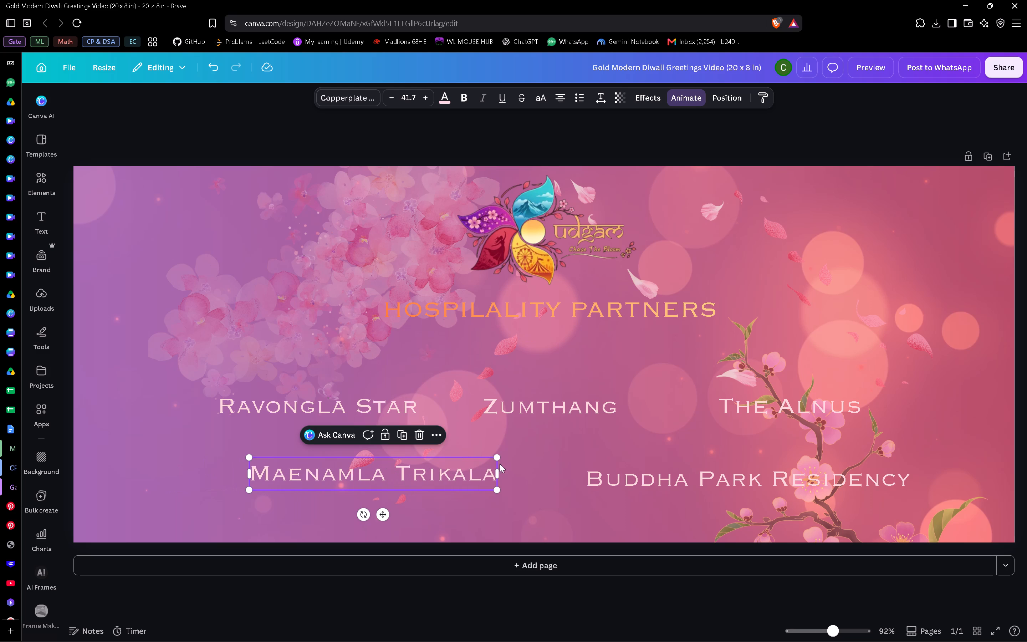
drag(639, 470, 607, 469)
Rebalance both hospitality rows: move The Alnus further right, and Ravongla Star, Maenamla Trikala and Buddha Park Residency left.
drag(810, 411, 818, 410)
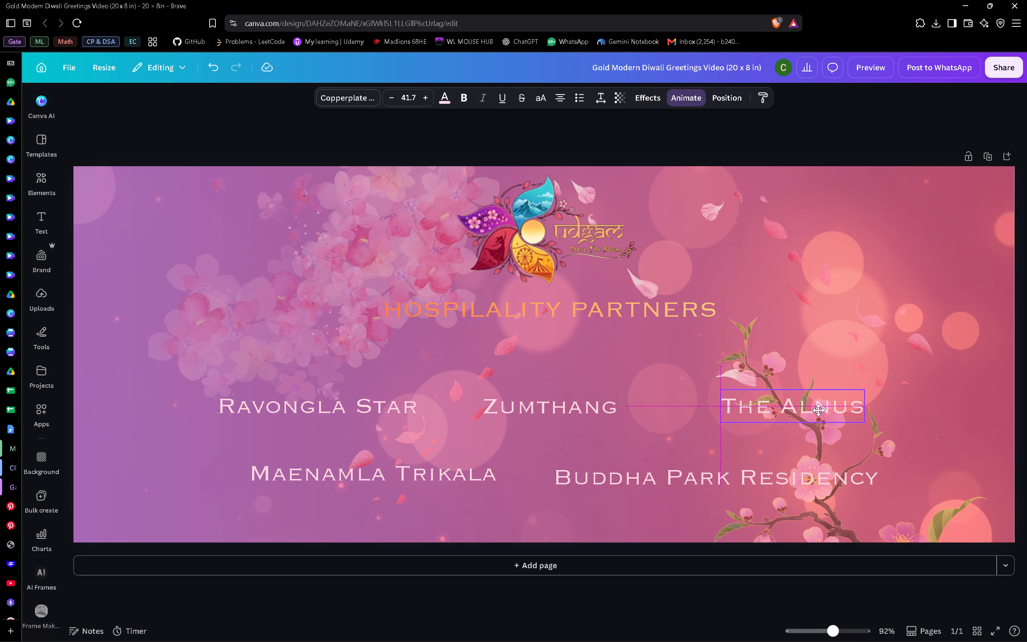
drag(818, 410, 818, 416)
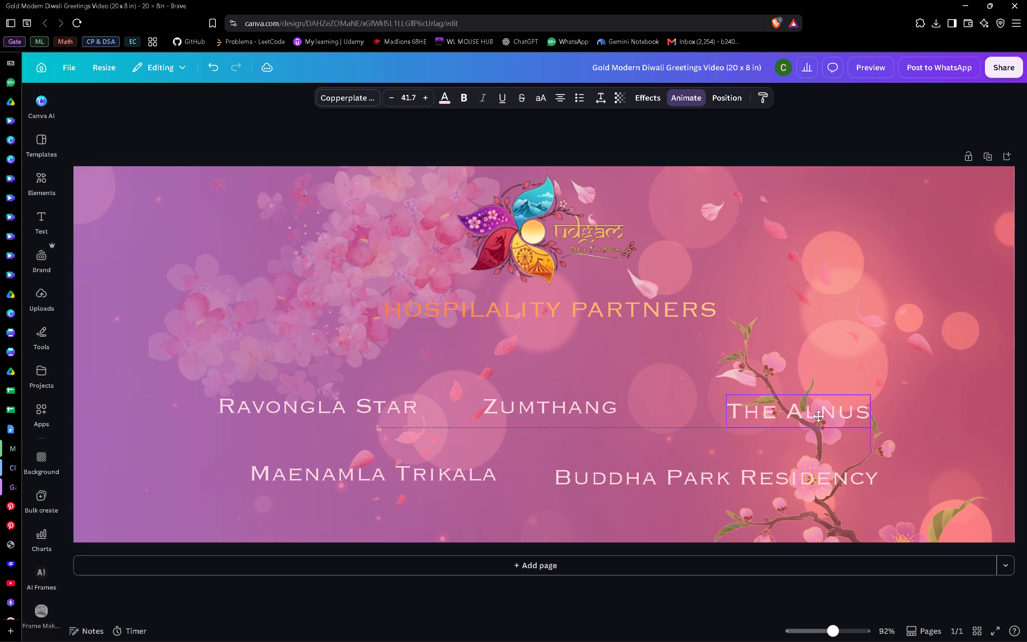
drag(818, 416, 820, 412)
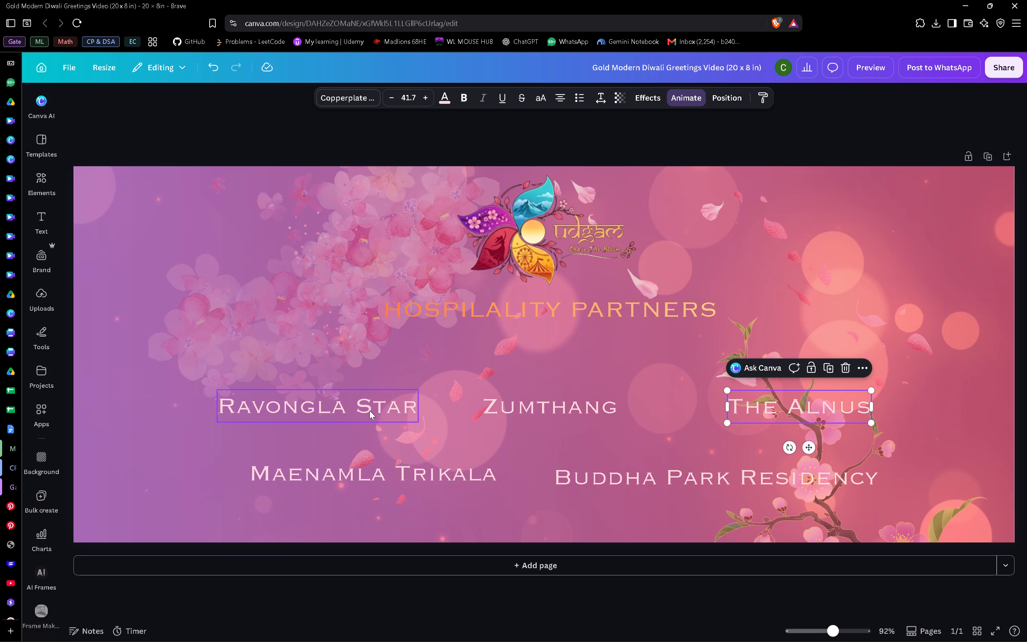
drag(369, 411, 346, 407)
drag(423, 485, 397, 483)
drag(586, 483, 566, 480)
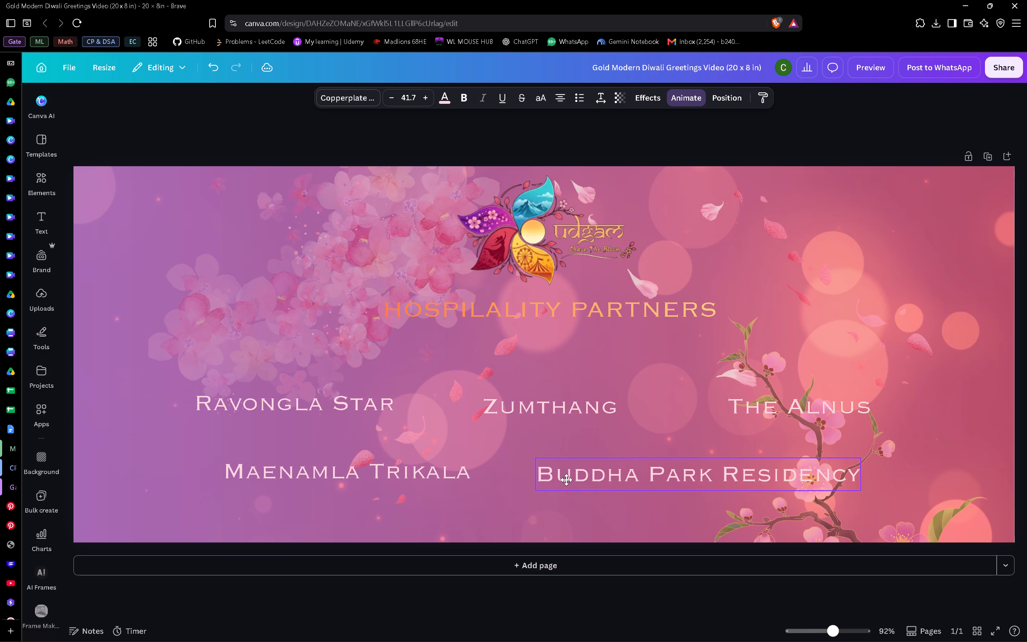
drag(566, 480, 562, 475)
On the closing all-sponsors scene, move the NBCC logo left and enlarge it slightly.
key(space)
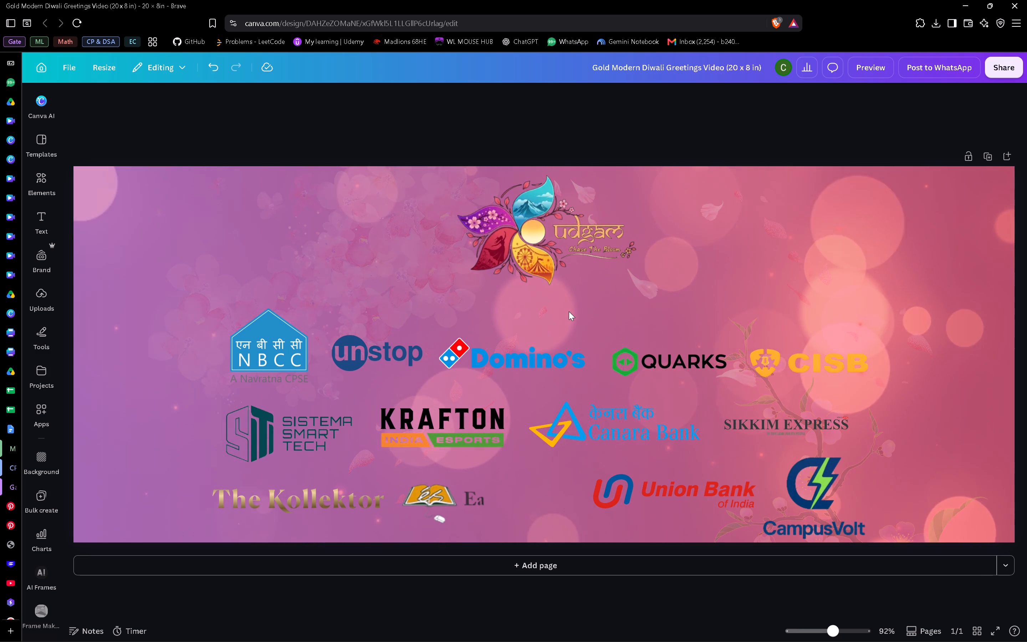
key(space)
key(space)
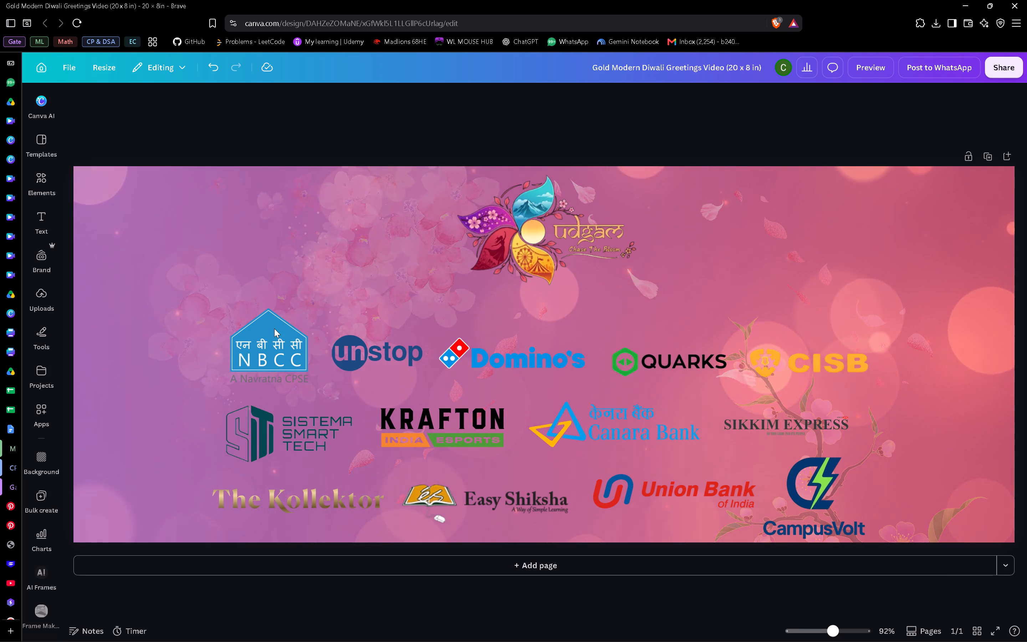
click(262, 347)
drag(262, 347, 211, 336)
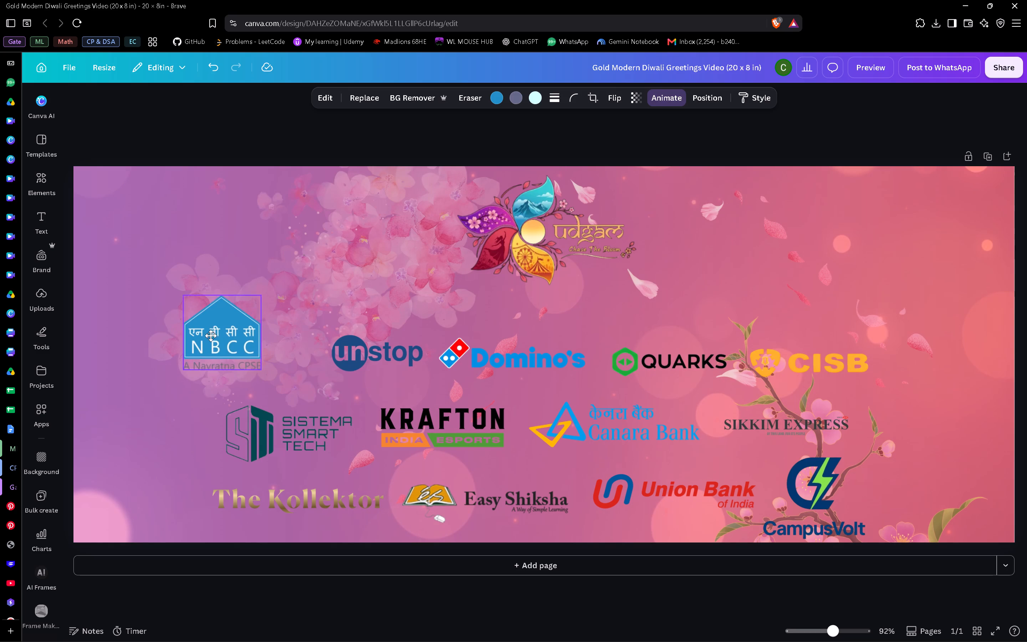
drag(211, 336, 192, 345)
drag(237, 305, 247, 298)
Enlarge the Unstop logo and shift it slightly left, closer to the NBCC logo.
click(387, 325)
click(343, 343)
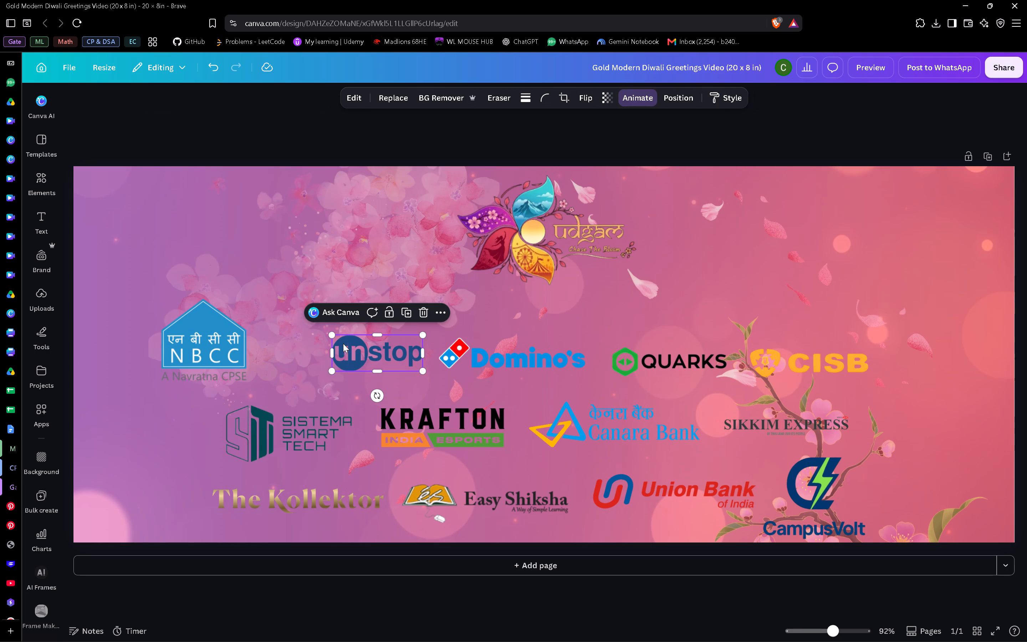
drag(329, 336, 284, 320)
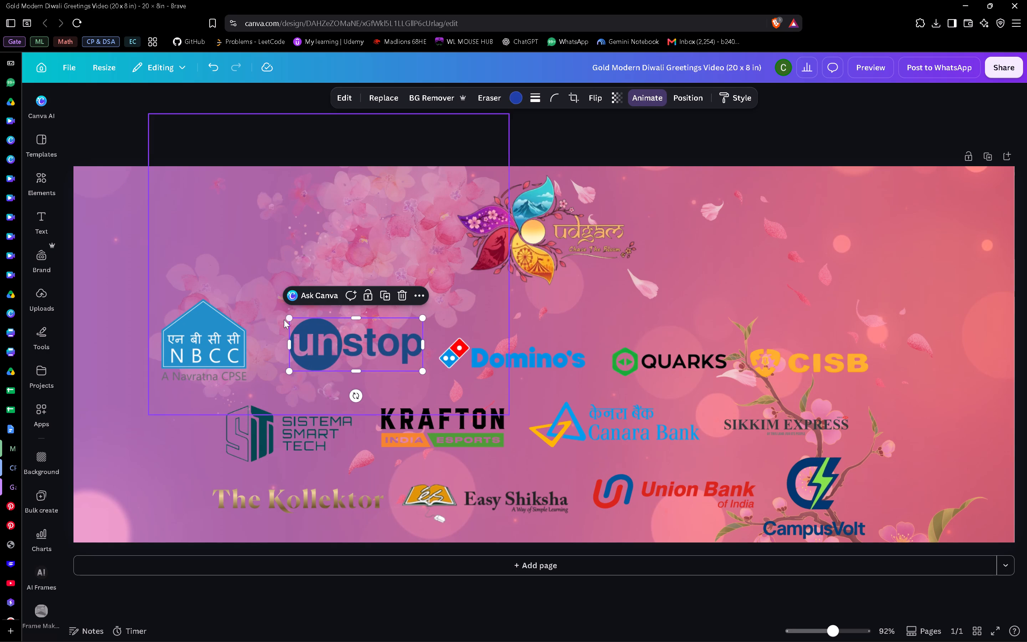
drag(323, 340, 313, 343)
Enlarge the Domino's logo slightly, extending it toward the Unstop logo.
click(476, 341)
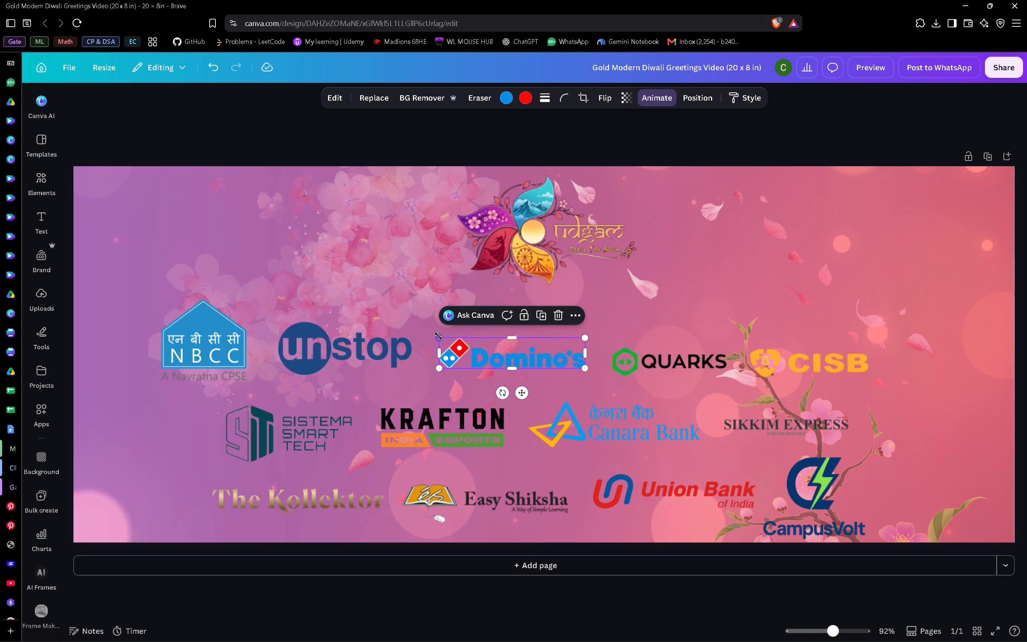
drag(438, 336, 422, 325)
click(681, 334)
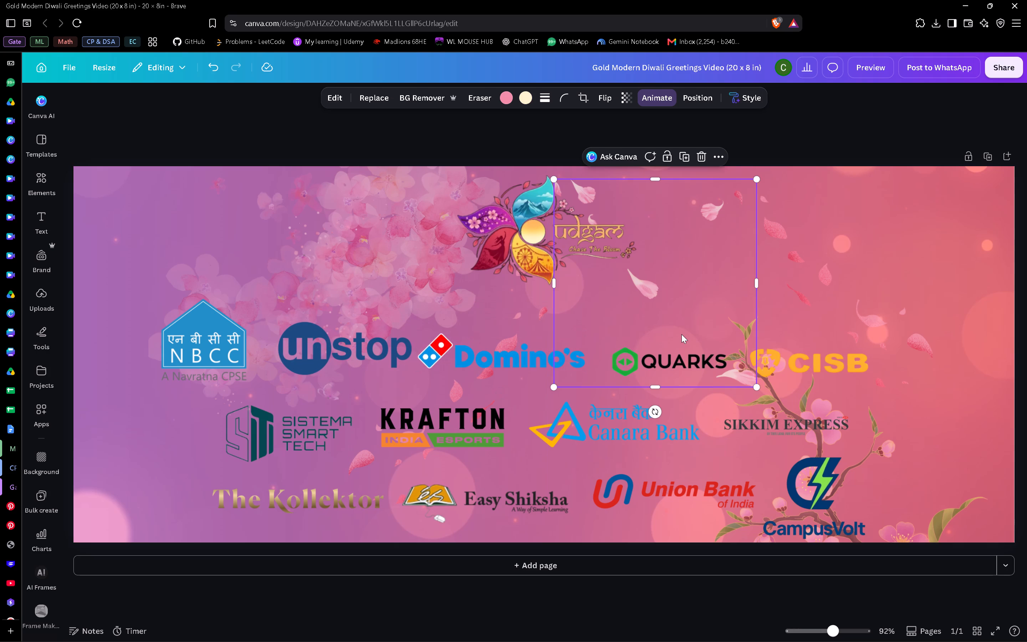
Enlarge the Quarks and CISB logos in the first row, and move CISB right to clear Quarks.
click(678, 358)
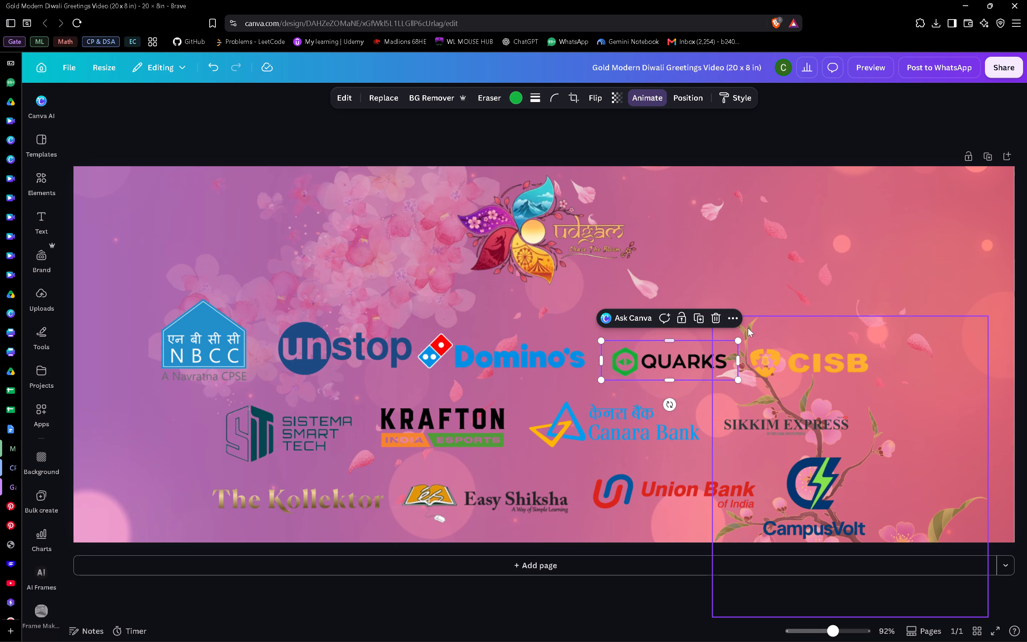
drag(739, 342, 760, 330)
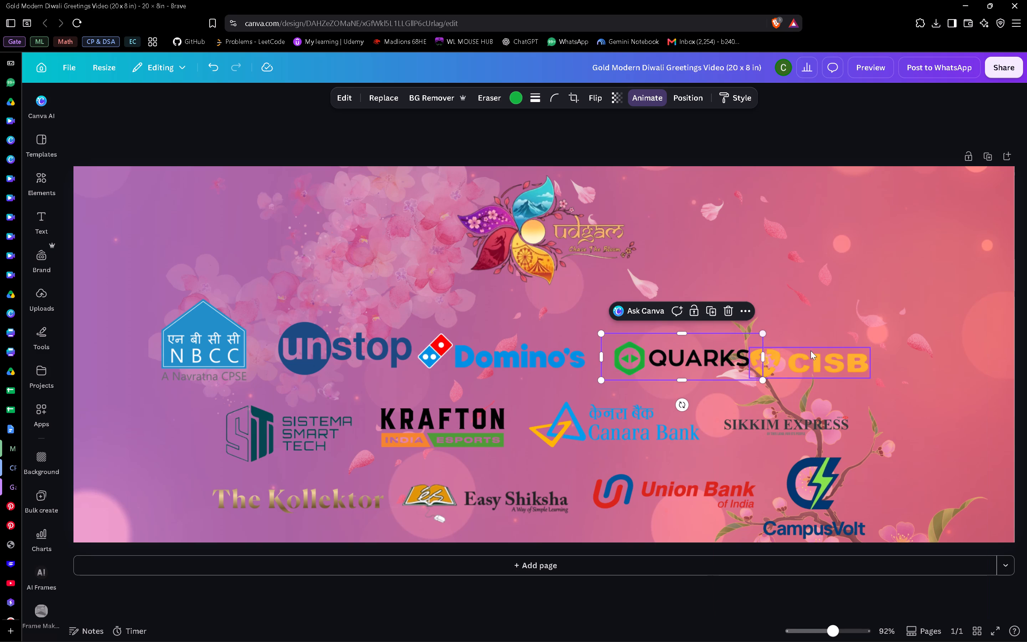
click(818, 355)
drag(870, 344, 907, 325)
drag(859, 360, 913, 370)
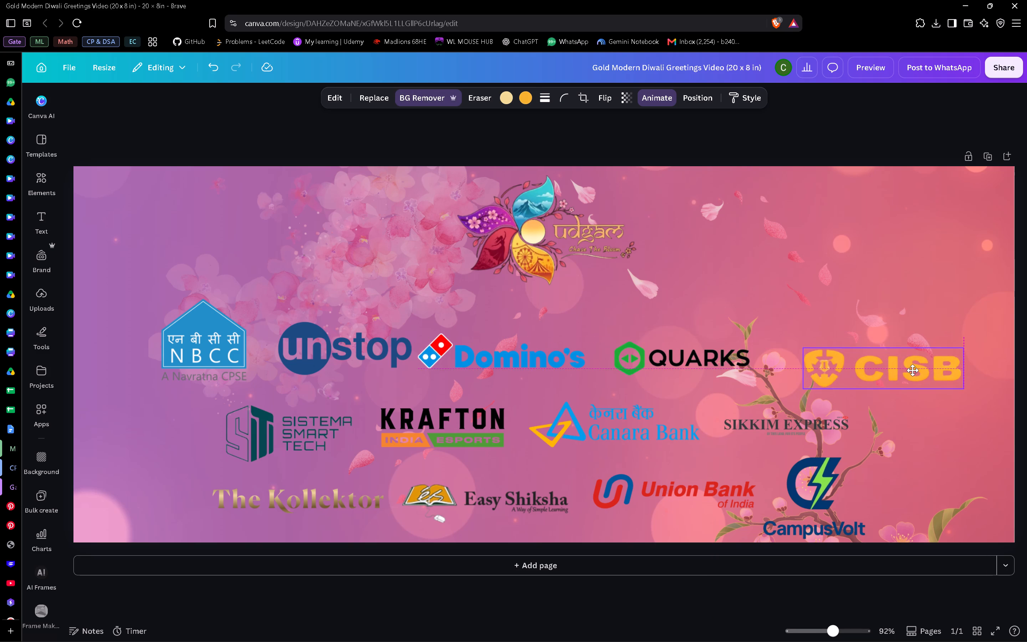
drag(913, 370, 912, 366)
Even out the first row by shifting the Quarks and Domino's logos right and nudging Quarks and CISB slightly up.
drag(734, 359, 748, 363)
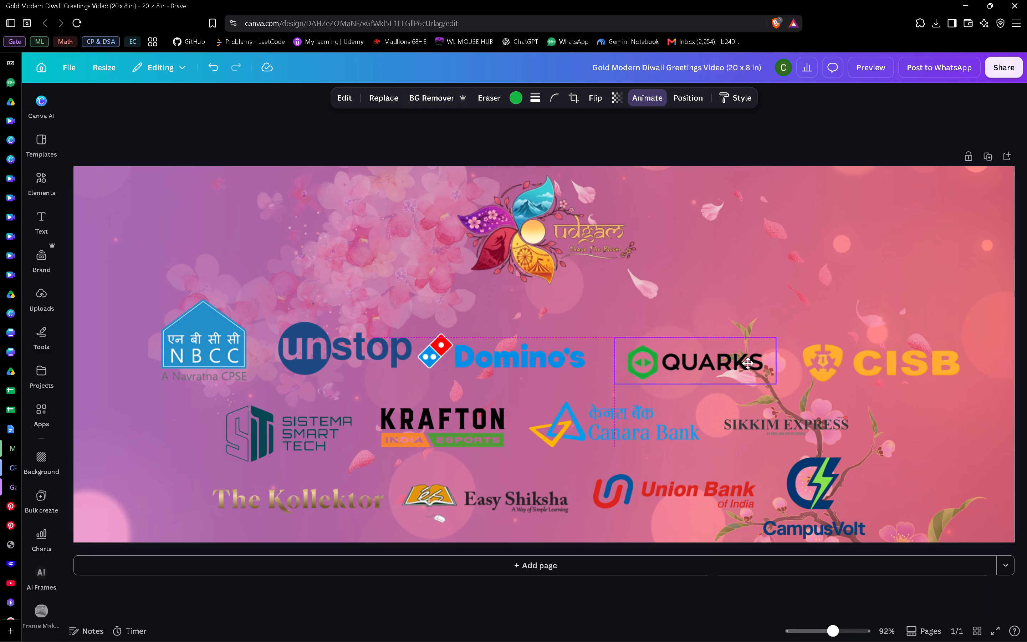
drag(748, 363, 751, 363)
drag(526, 356, 542, 356)
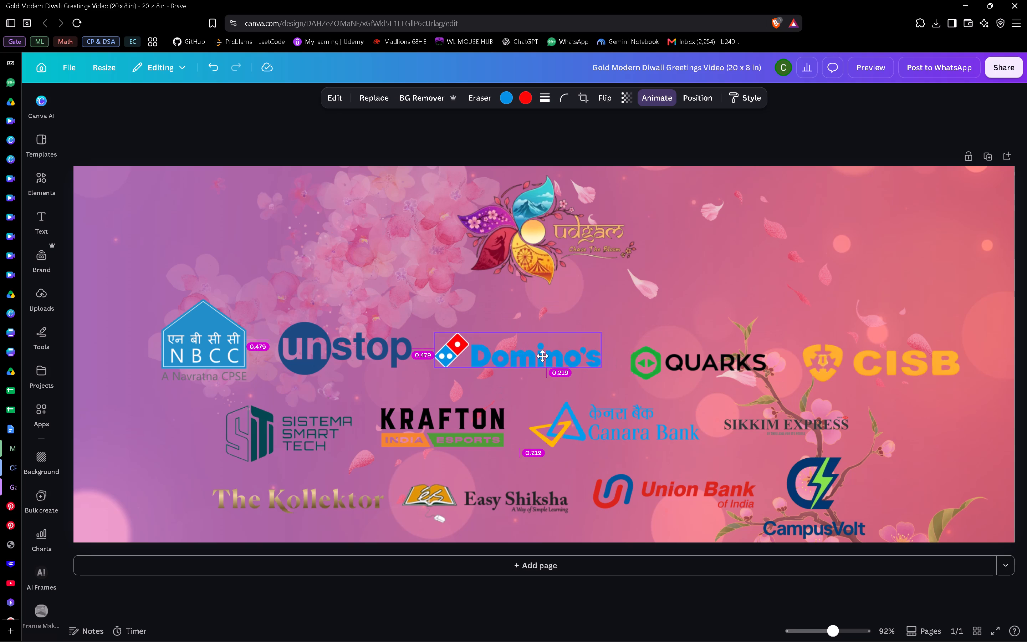
drag(542, 356, 548, 354)
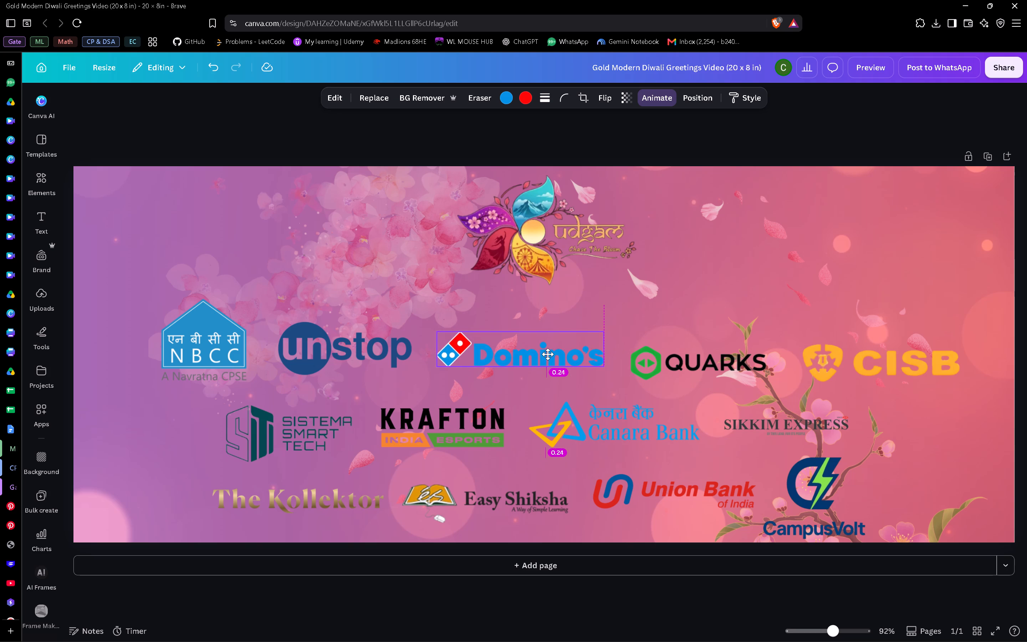
drag(548, 354, 550, 355)
drag(645, 352, 645, 348)
drag(868, 356, 868, 348)
Enlarge the Sikkim Express logo and shift it right so its frame ends beneath the end of CISB.
click(801, 428)
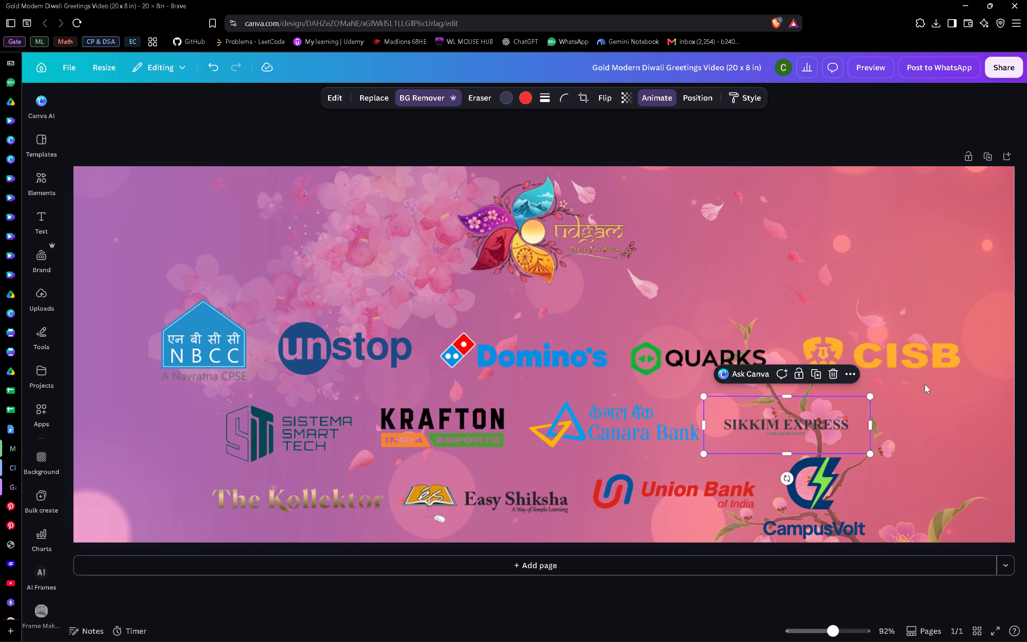
drag(869, 395, 928, 386)
drag(840, 418, 874, 432)
Enlarge the Canara Bank logo slightly and move it right, toward Sikkim Express.
click(642, 429)
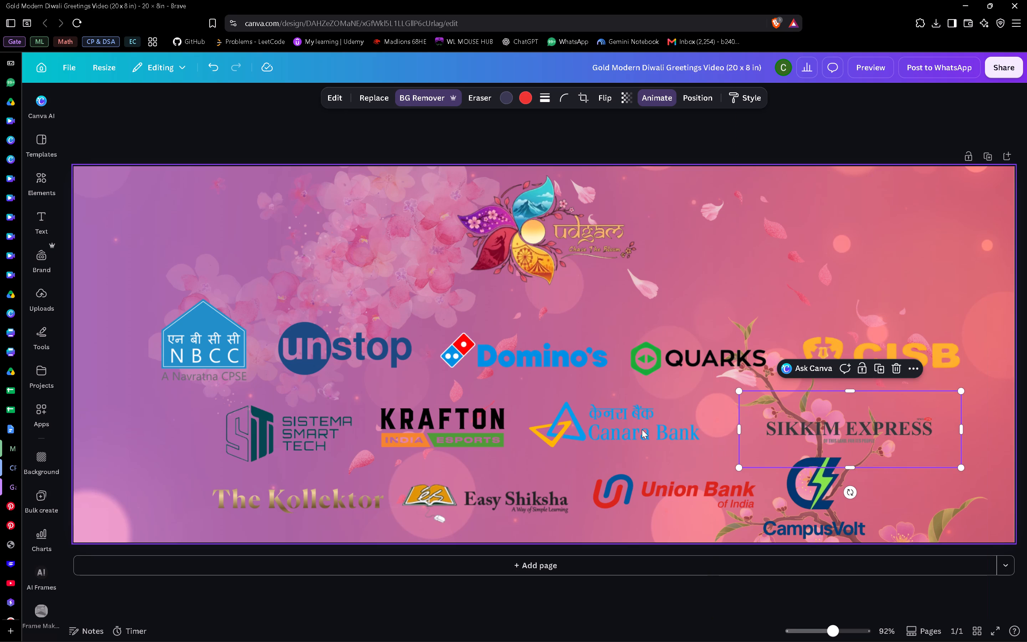
drag(642, 429, 645, 430)
drag(704, 403, 717, 399)
drag(667, 430, 676, 435)
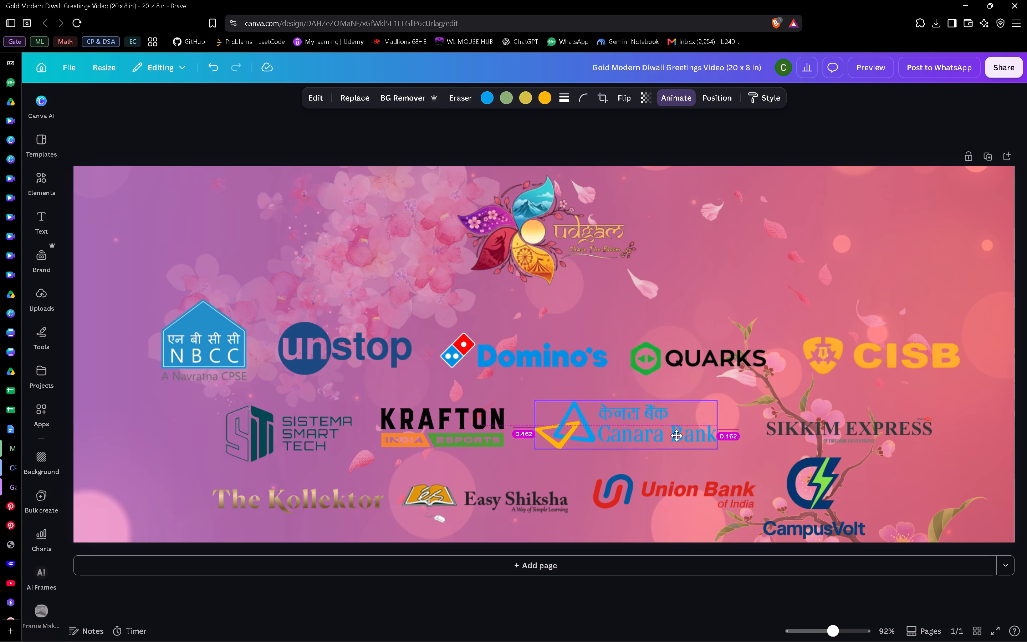
drag(676, 435, 681, 436)
Move the Sistema Smart Tech logo left beneath NBCC and enlarge it slightly.
drag(308, 440, 244, 438)
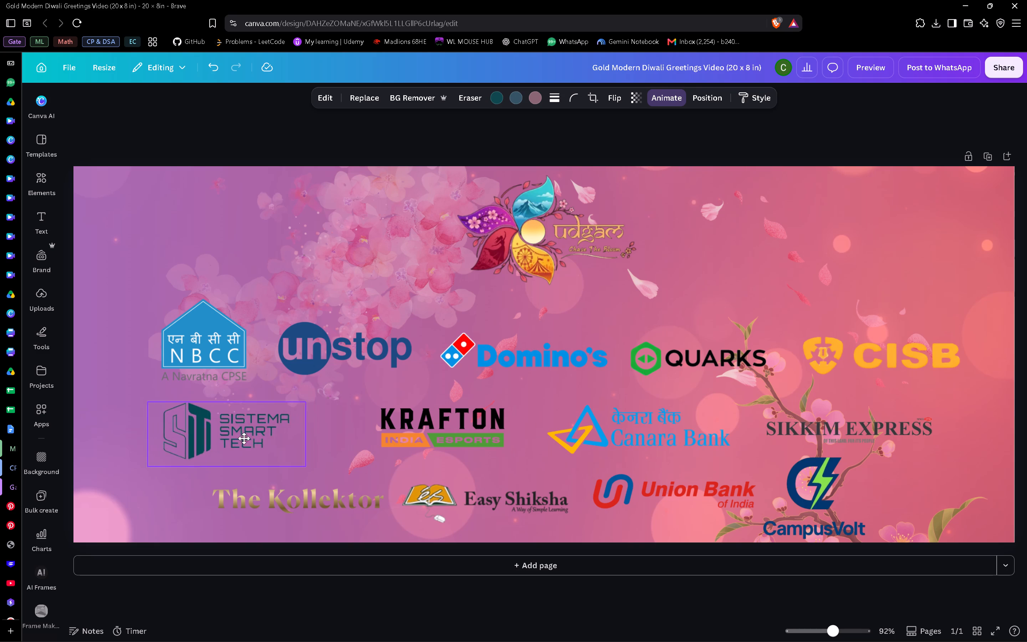
drag(244, 438, 231, 436)
drag(293, 398, 299, 394)
Enlarge the Krafton India Esports logo and move it left, between Sistema Smart Tech and Canara Bank.
click(462, 416)
drag(514, 396, 532, 391)
drag(476, 417, 433, 423)
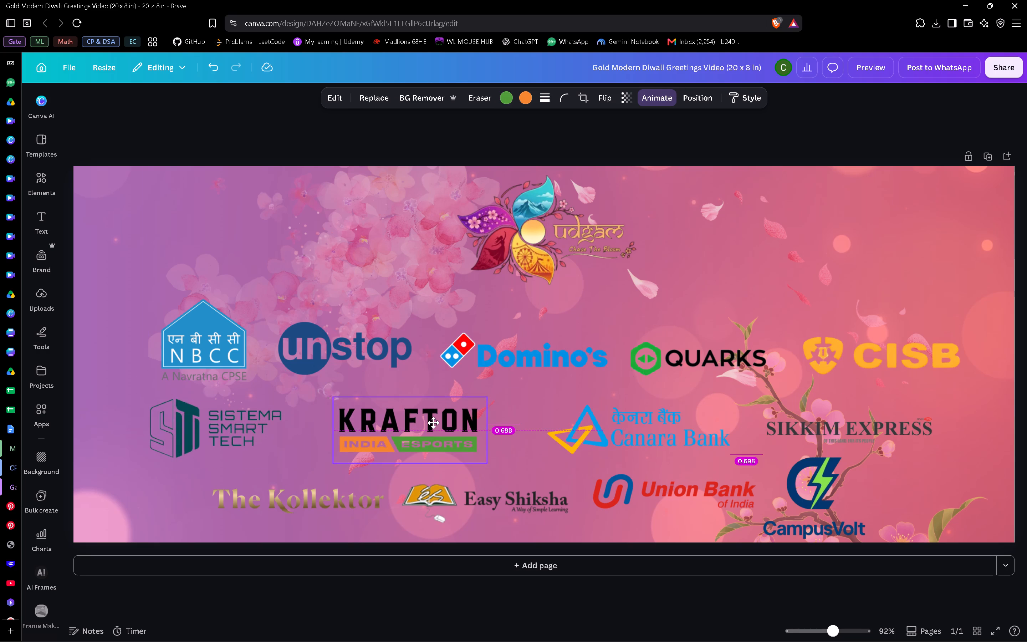
drag(433, 423, 433, 422)
Enlarge The Kollektor logo in the last row, then shift it and the Easy Shiksha logo left.
click(305, 499)
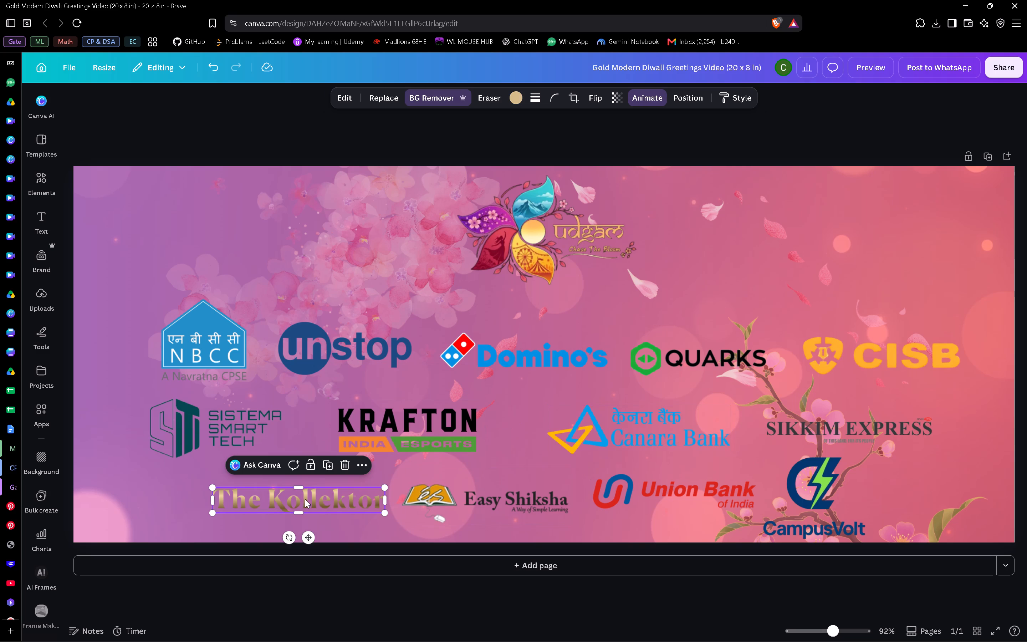
drag(213, 486, 165, 476)
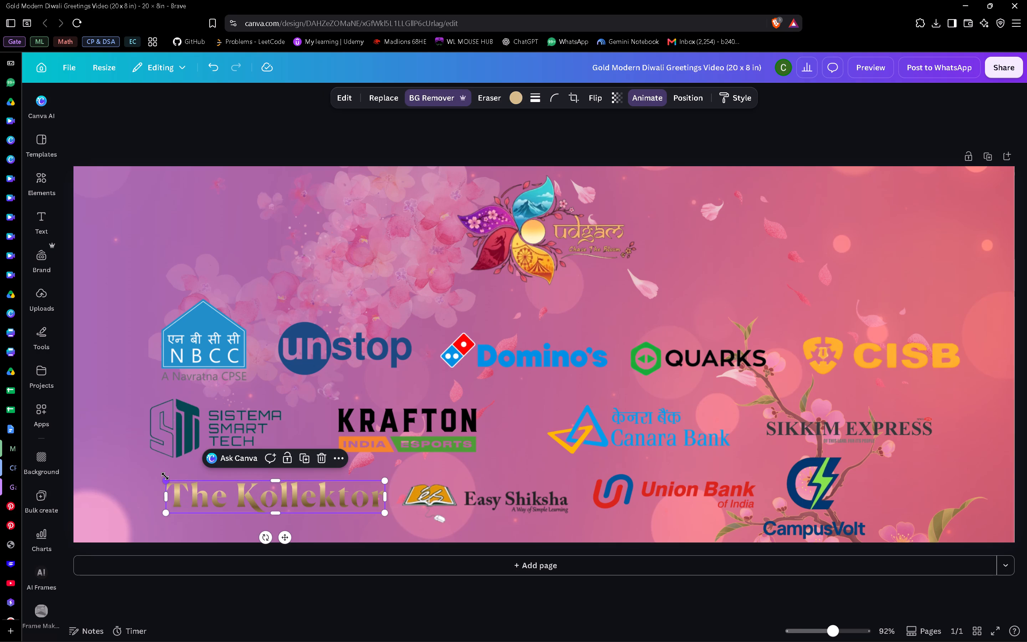
drag(298, 493, 267, 493)
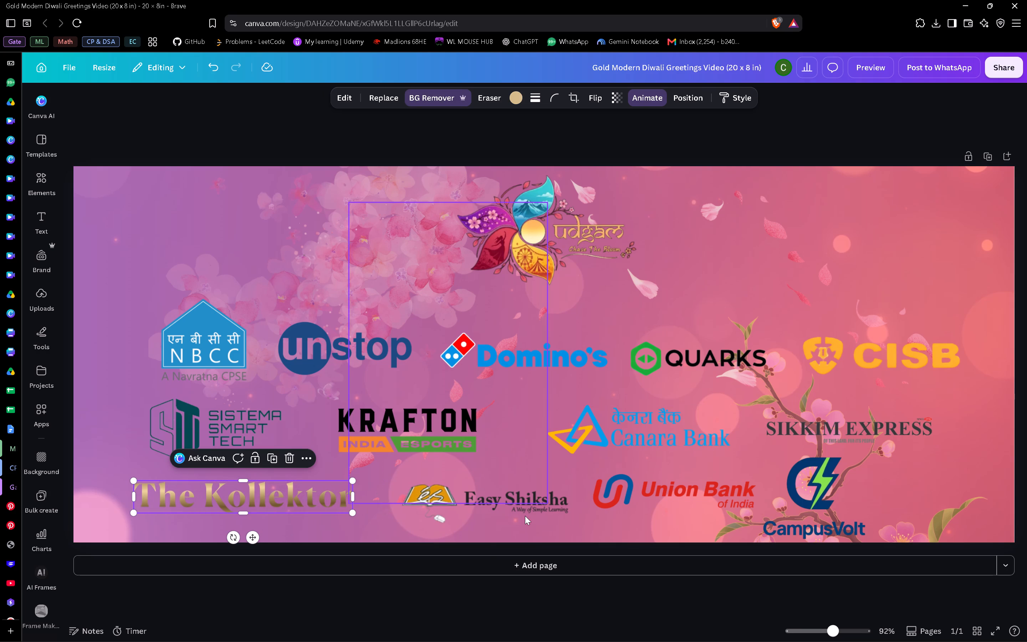
drag(525, 516, 505, 514)
Enlarge the Union Bank of India logo slightly, extending it toward Easy Shiksha.
click(661, 508)
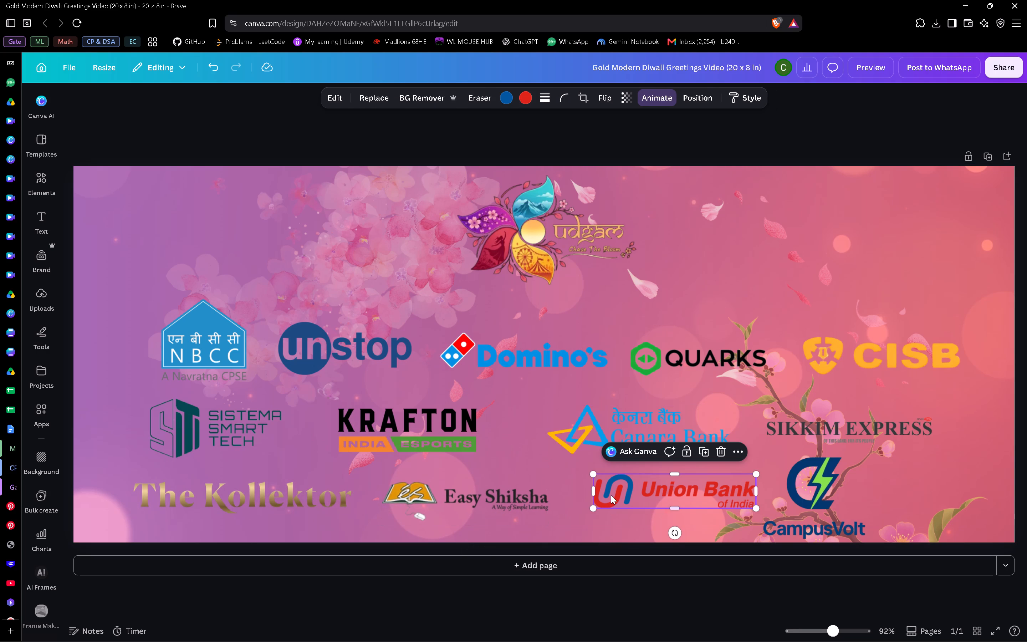
drag(593, 509, 574, 524)
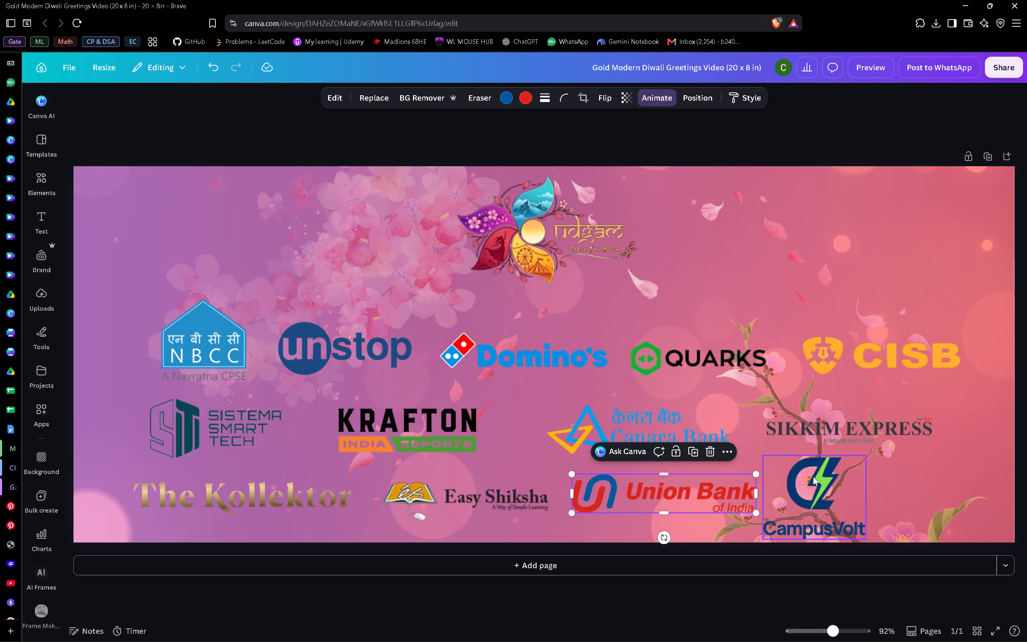
Swap CampusVolt and Sistema Smart Tech, placing CampusVolt before Krafton and Sistema Smart Tech after Union Bank.
drag(813, 477, 261, 502)
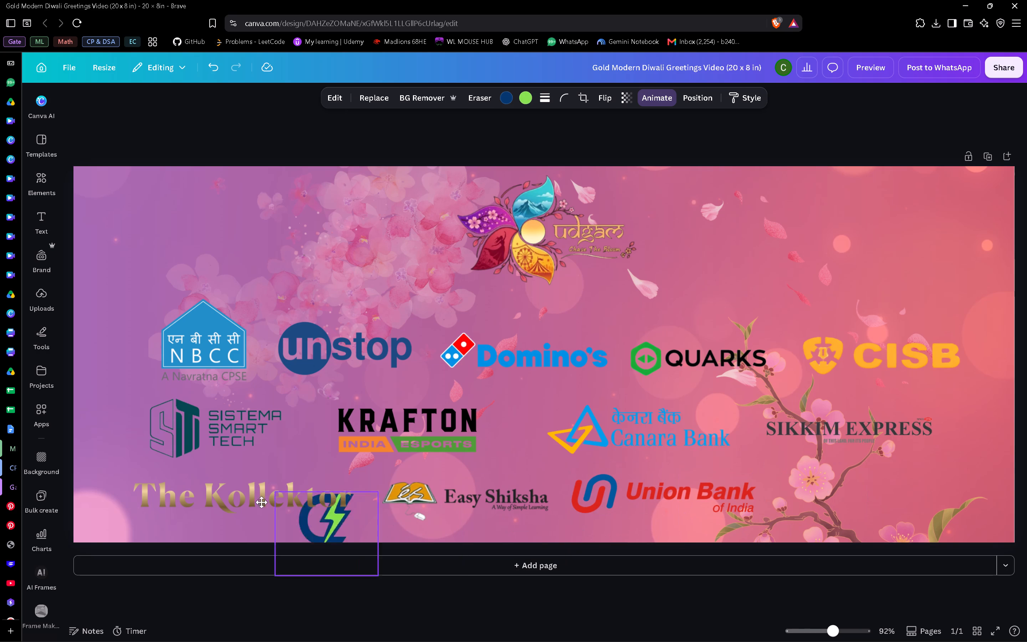
drag(261, 502, 189, 405)
drag(277, 422, 623, 460)
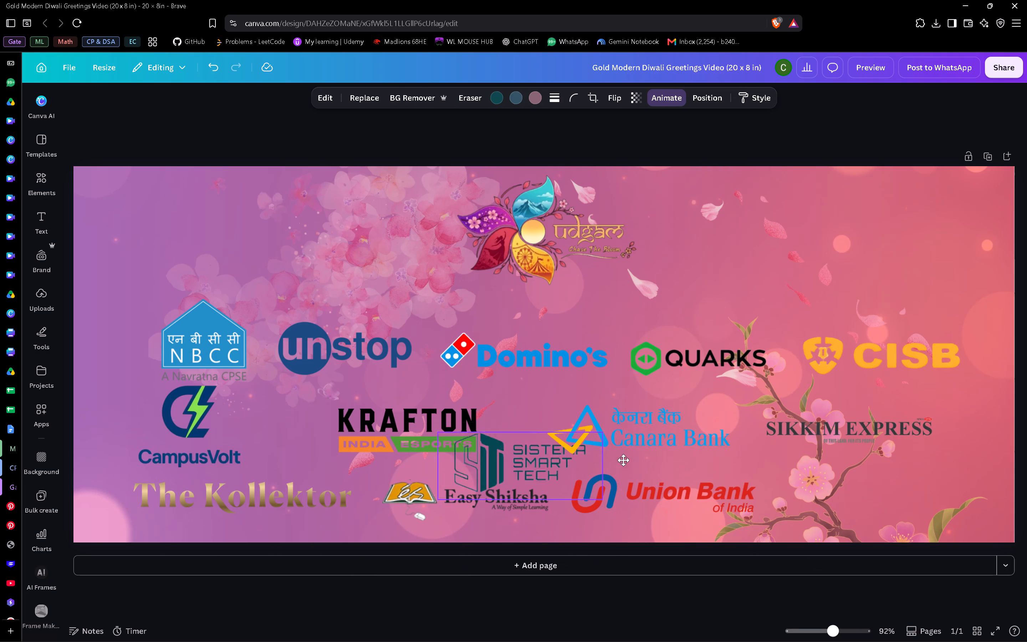
drag(623, 460, 727, 460)
drag(706, 460, 906, 479)
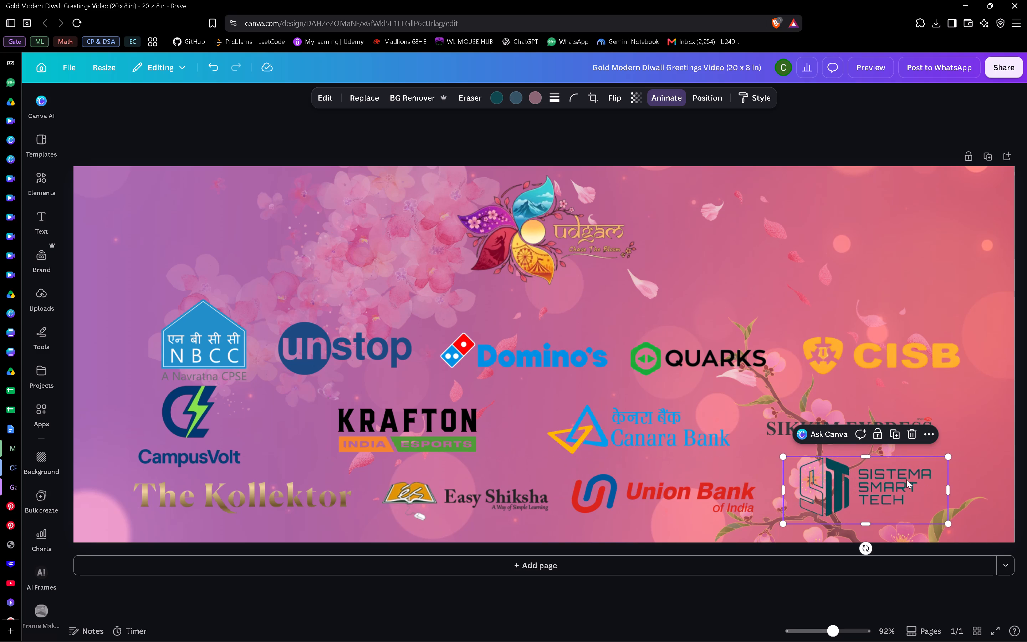
drag(197, 422, 242, 428)
Enlarge the Easy Shiksha logo slightly and nudge Sistema Smart Tech down, away from Sikkim Express.
click(447, 483)
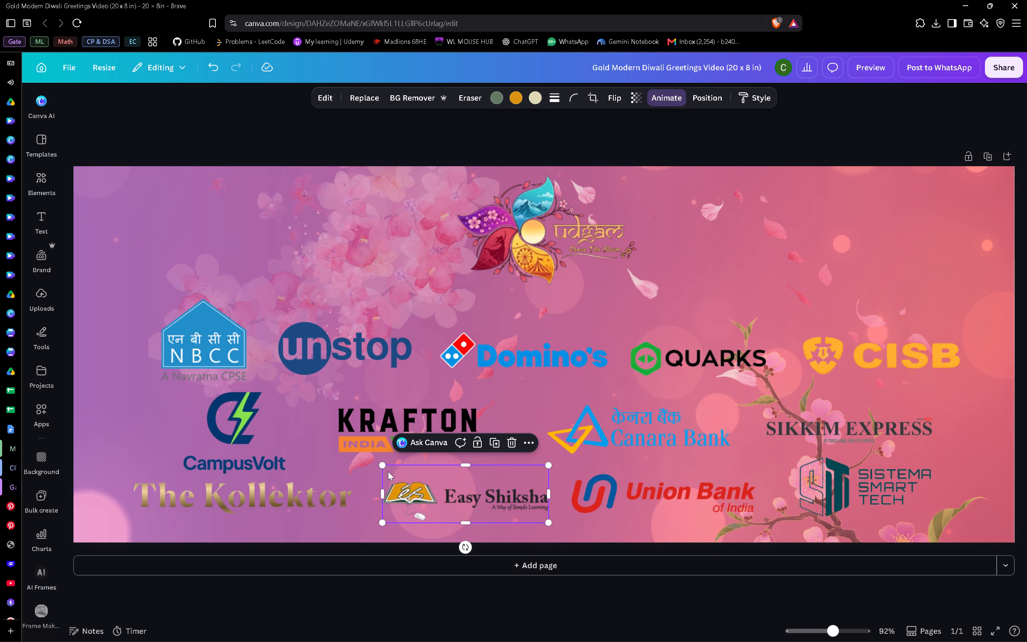
drag(385, 469, 378, 467)
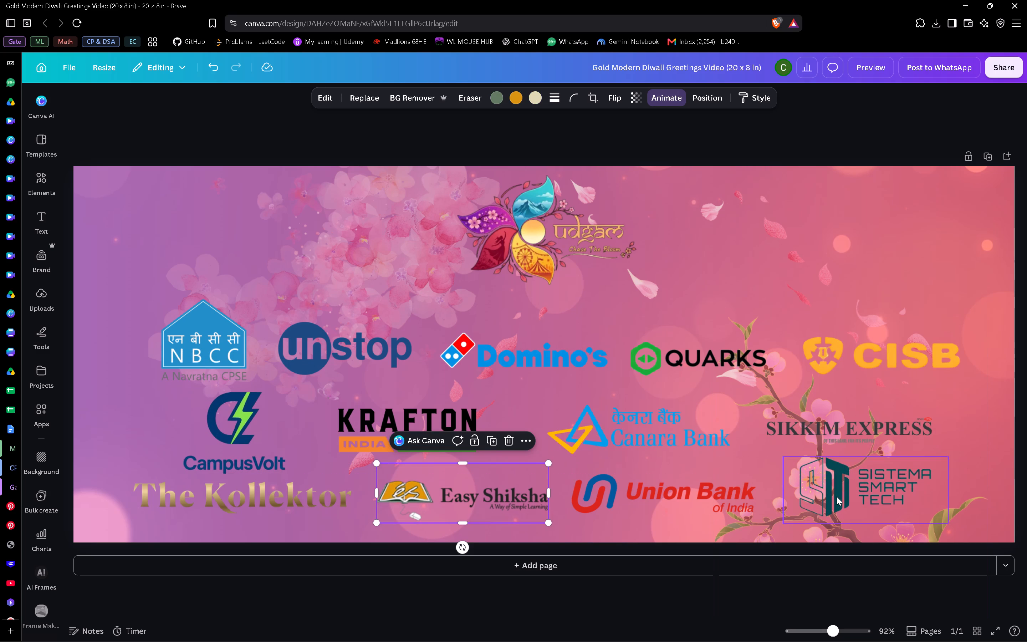
click(837, 496)
drag(837, 496, 837, 503)
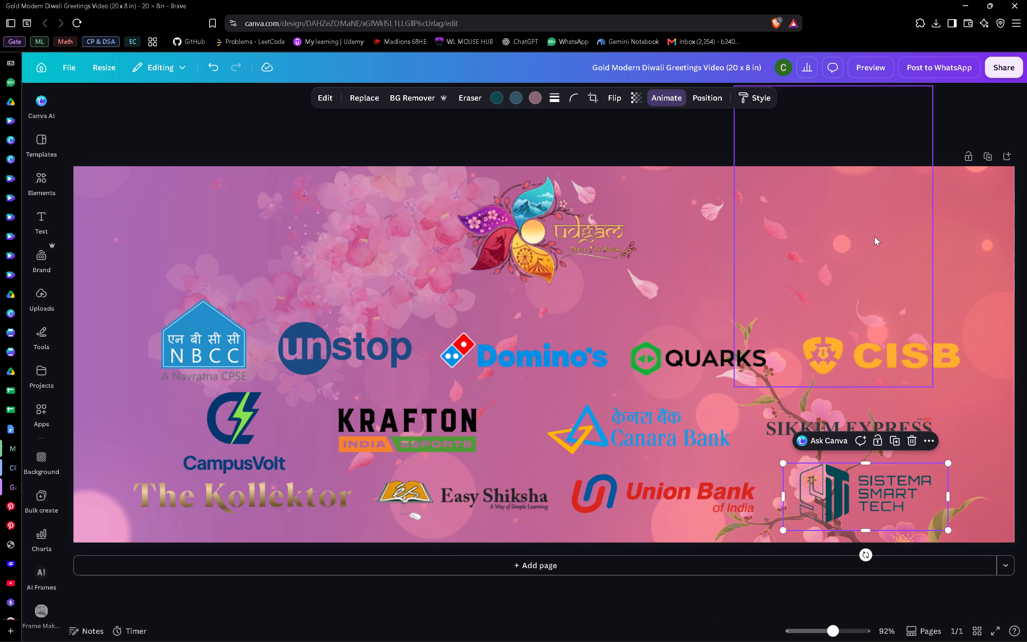
click(867, 147)
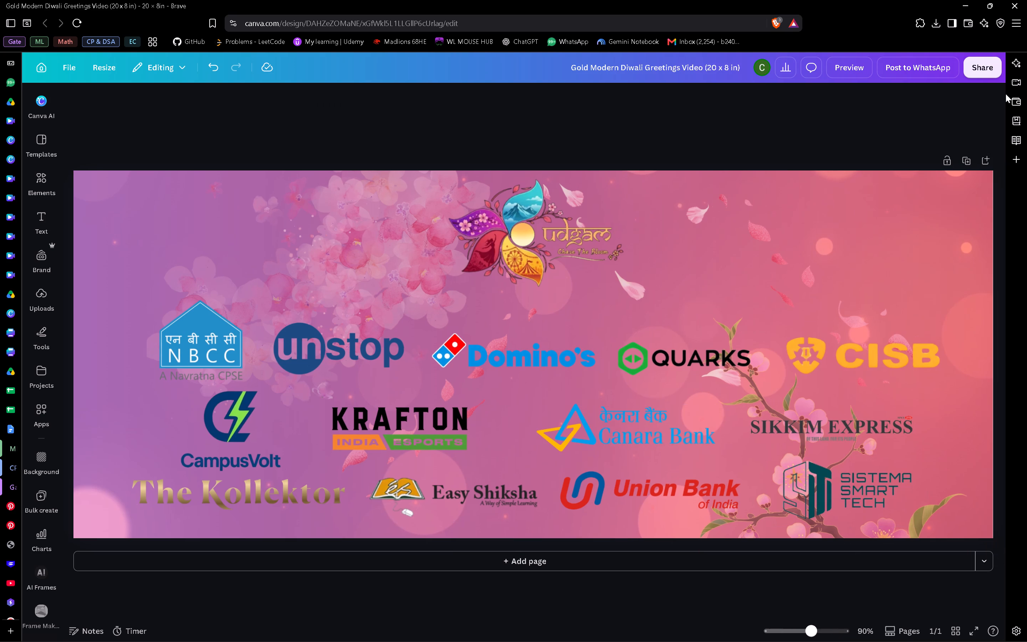
Download the design as an MP4 video.
click(994, 68)
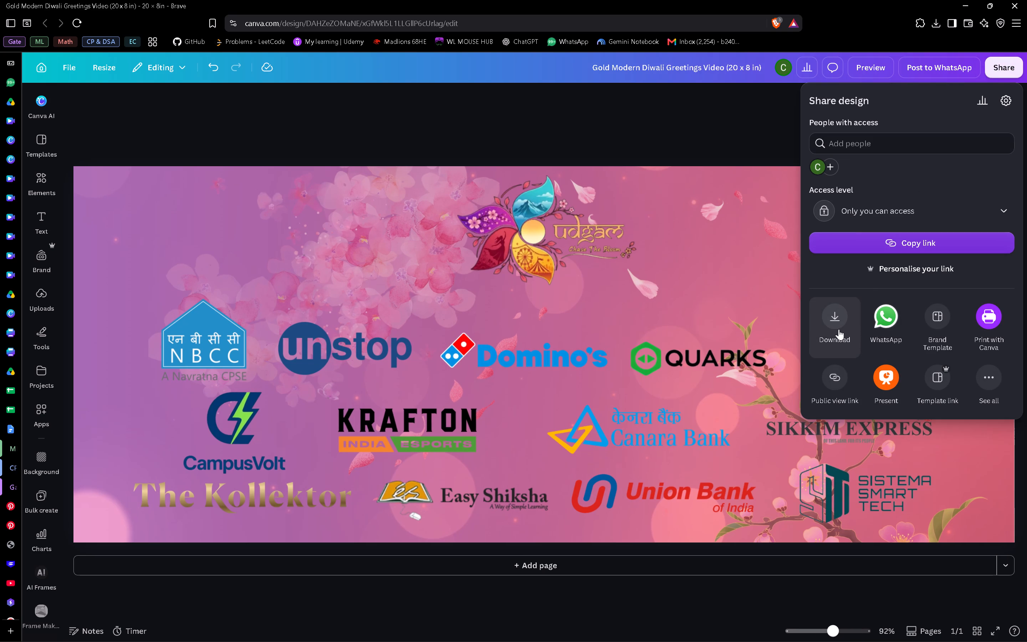
click(839, 329)
click(900, 235)
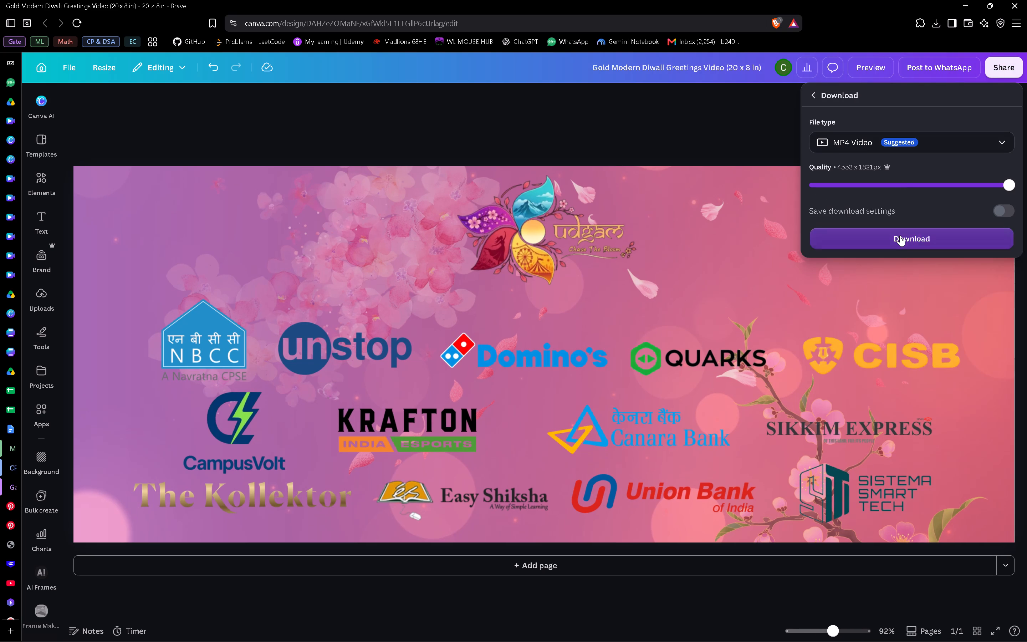
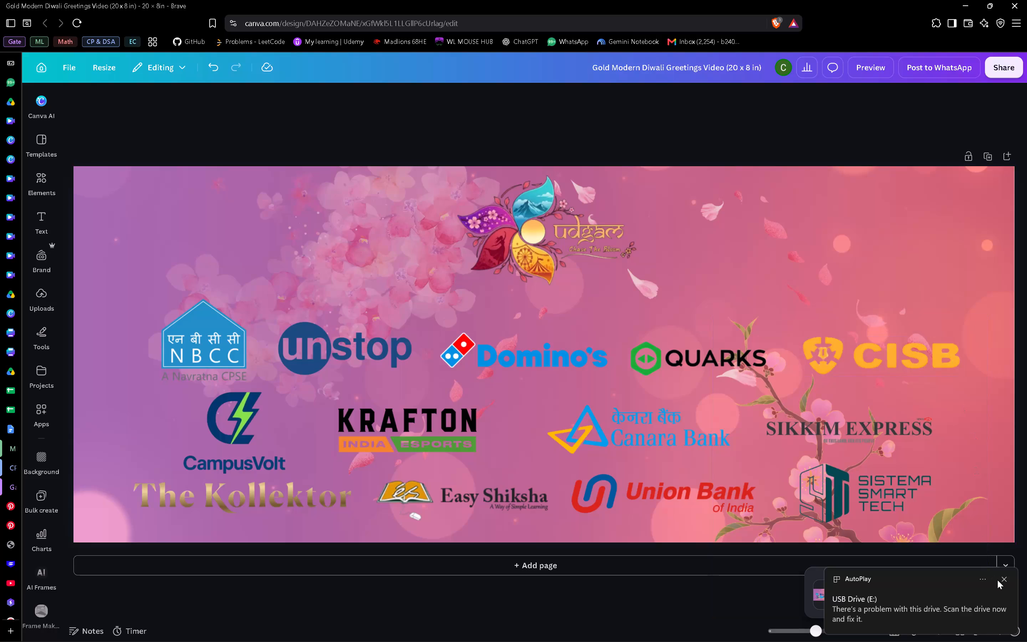
Dismiss the AutoPlay notification for USB Drive (E:) covering the corner of the design editor.
click(1003, 577)
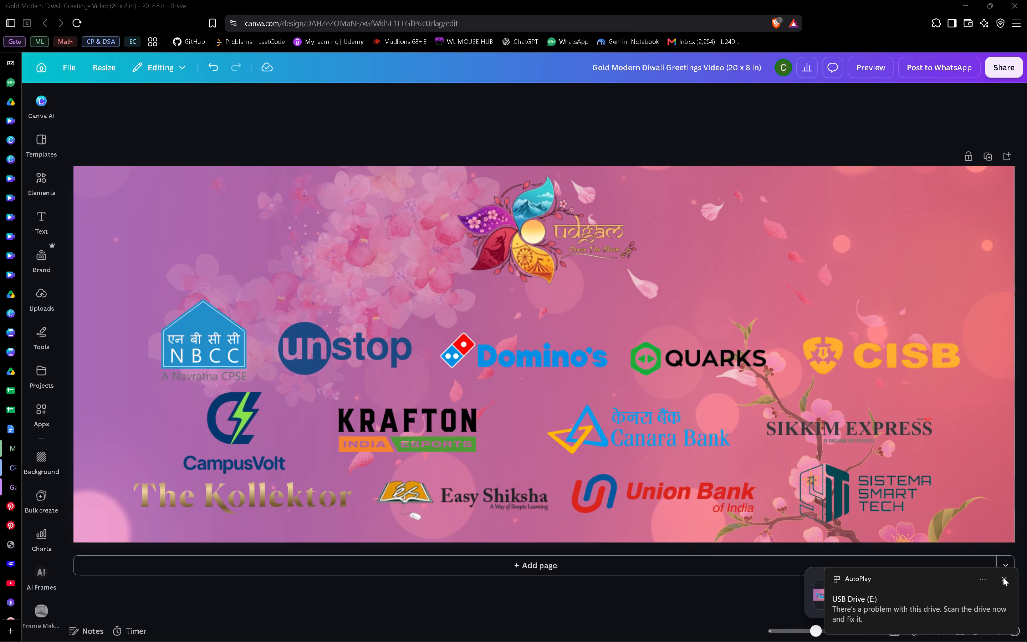
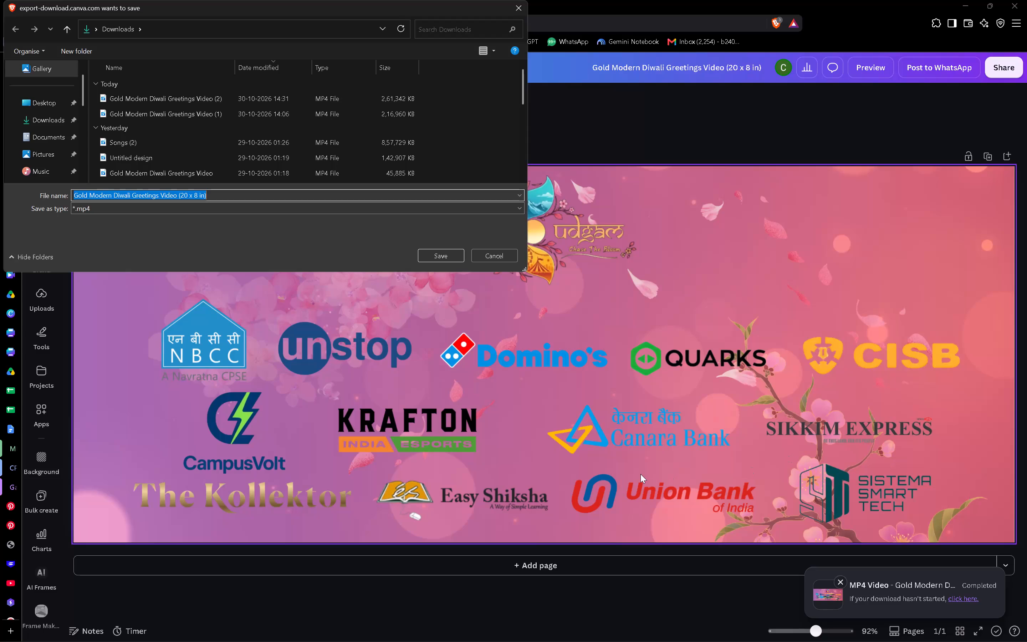
Save the exported MP4 in Downloads under its suggested name, Gold Modern Diwali Greetings Video (20 x 8 in), and check the download's progress.
click(448, 258)
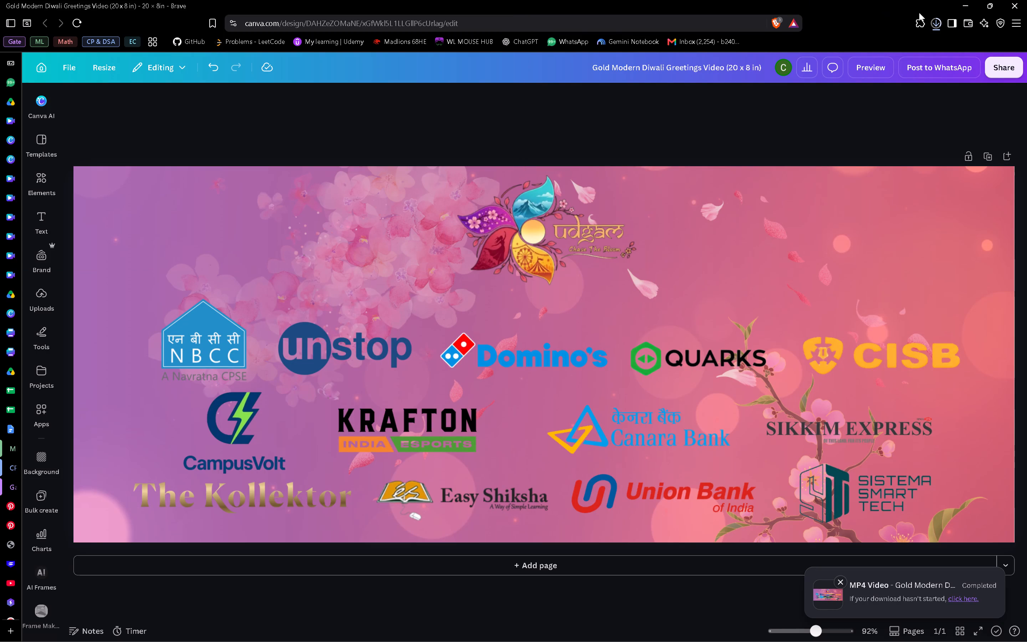
click(935, 24)
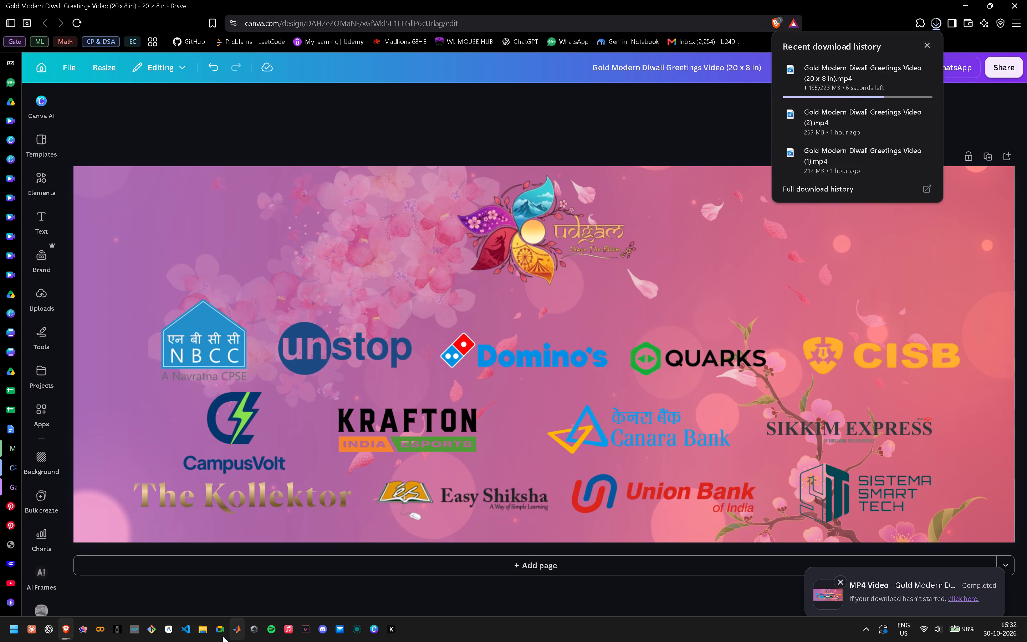
click(205, 632)
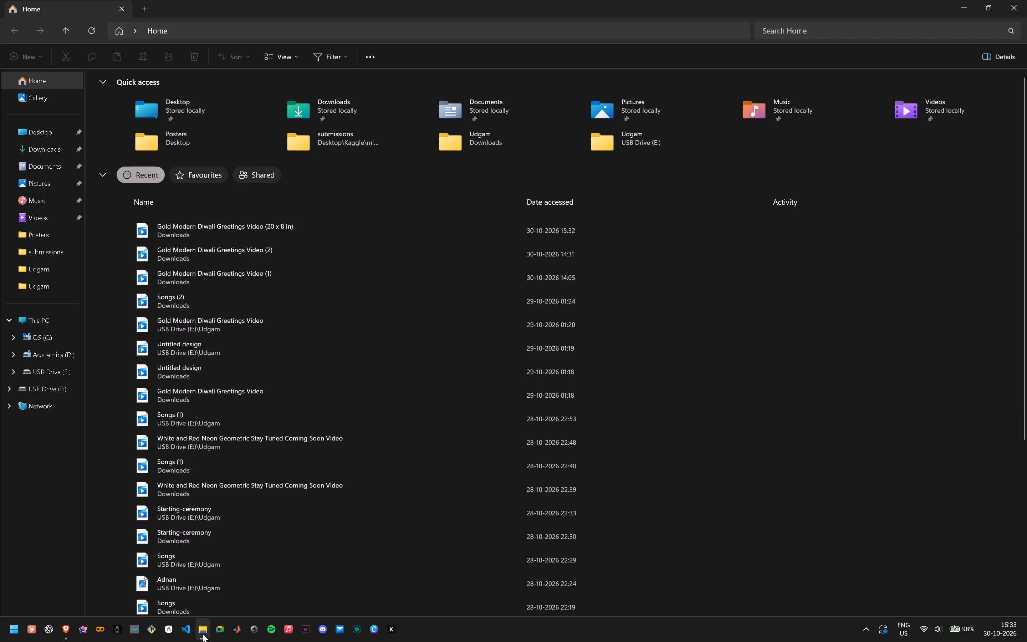
click(65, 633)
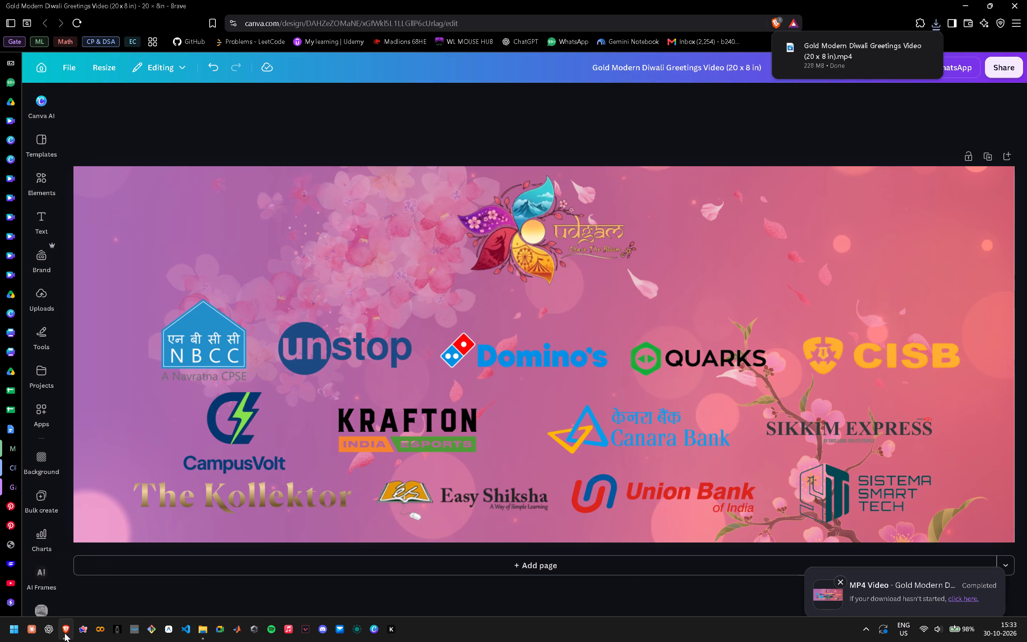
In File Explorer, copy the recent Gold Modern Diwali Greetings Video (20 x 8 in) into the Udgam folder on USB Drive (E:).
click(204, 628)
click(220, 230)
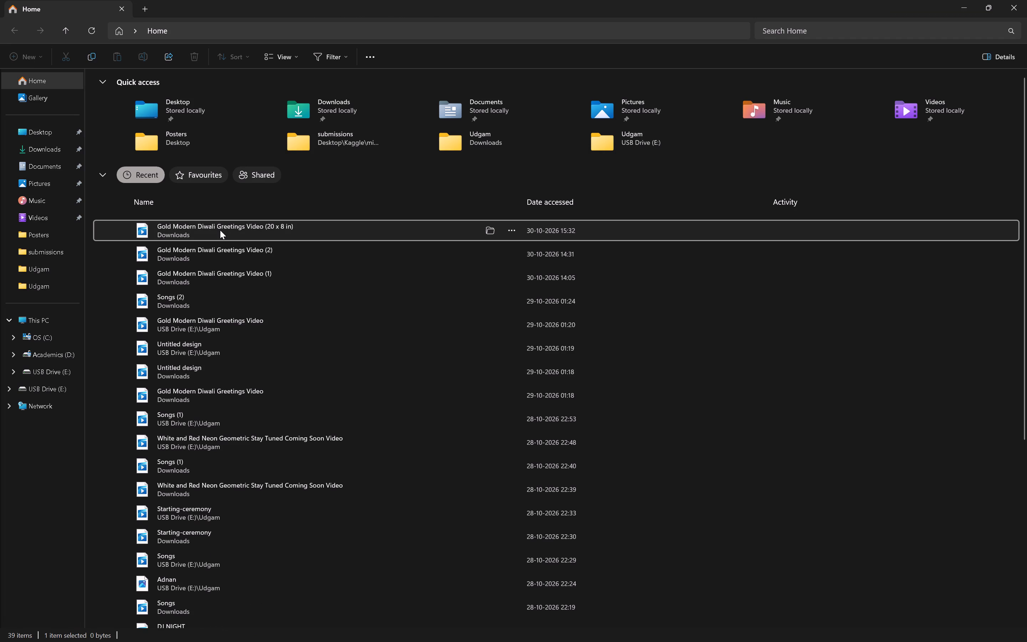
right_click(220, 230)
click(239, 243)
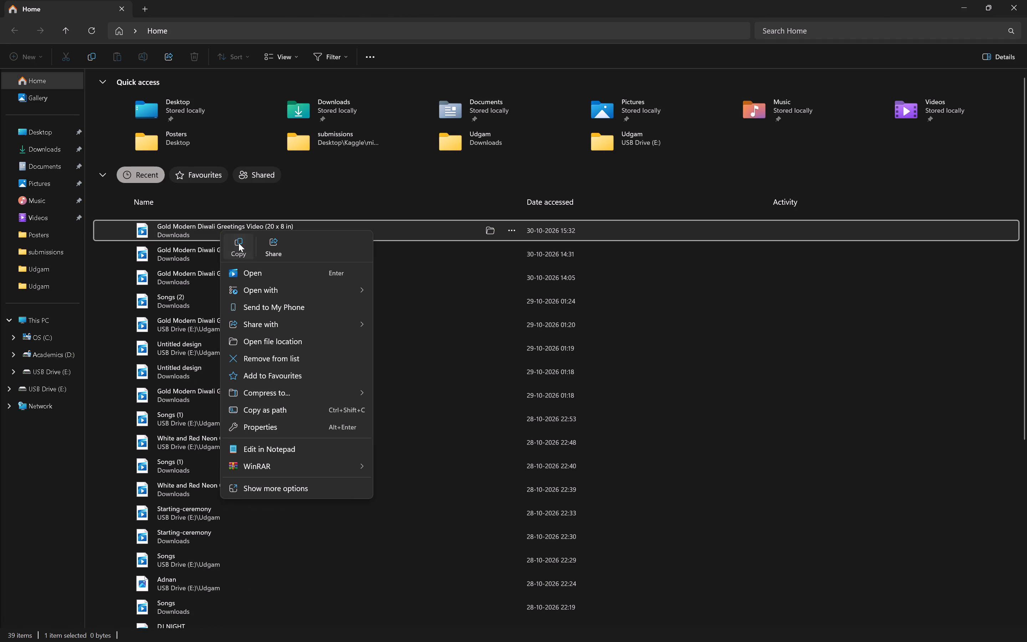
click(49, 394)
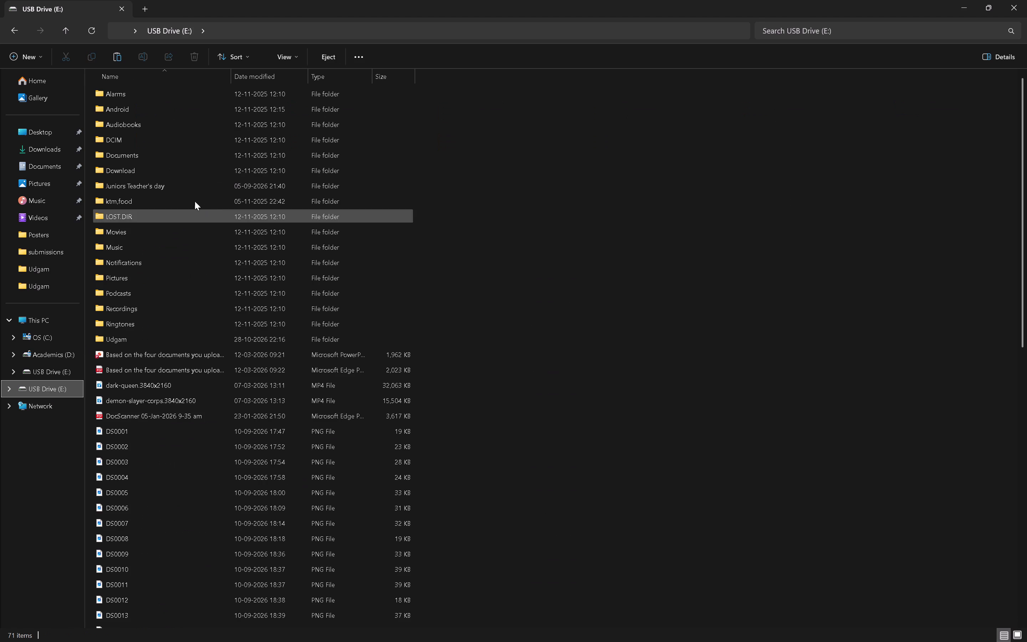
double_click(159, 339)
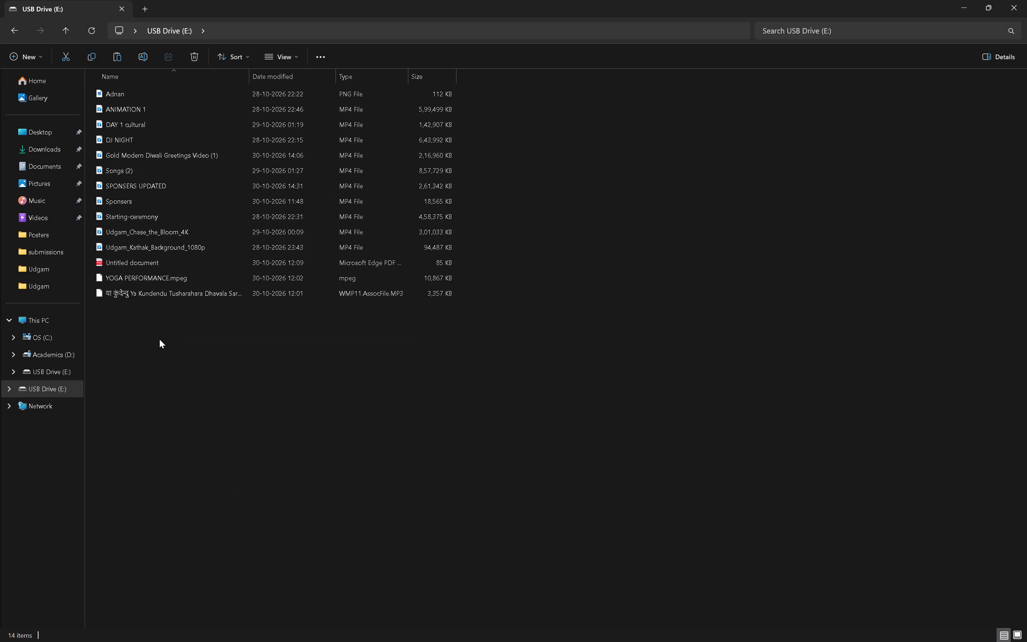
key(ctrl+v)
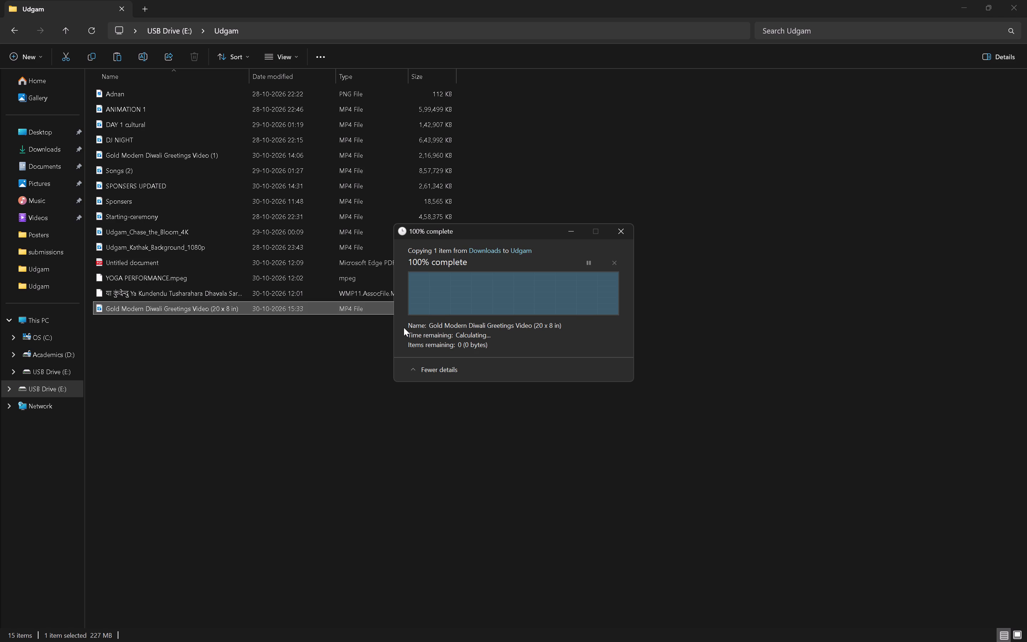
Rename the copied video as SPONSERS, accepting the numbered variant SPONSERS (2).
click(197, 311)
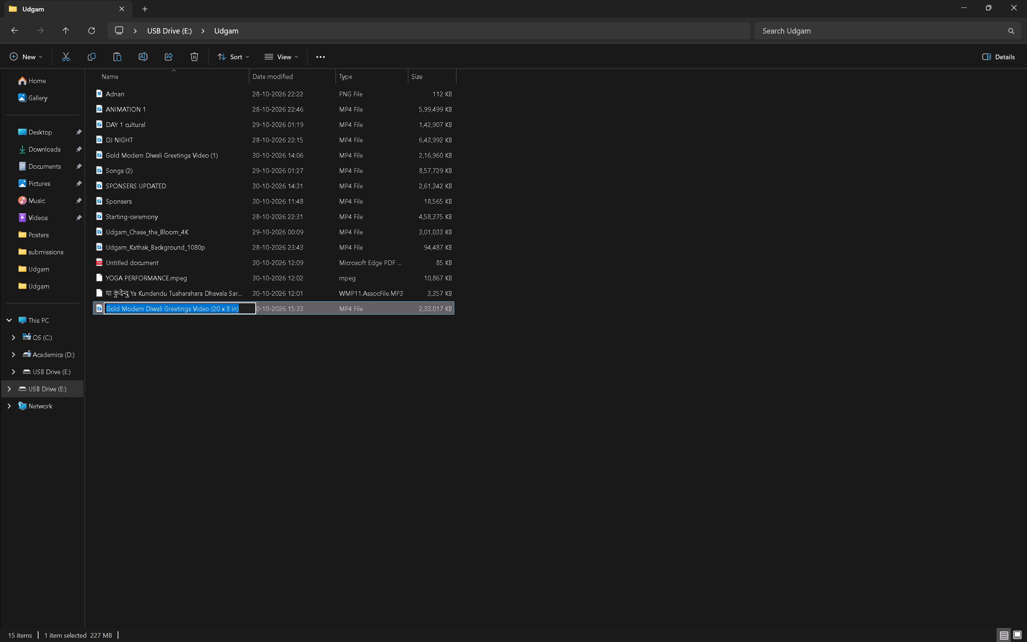
text(SPONSERS)
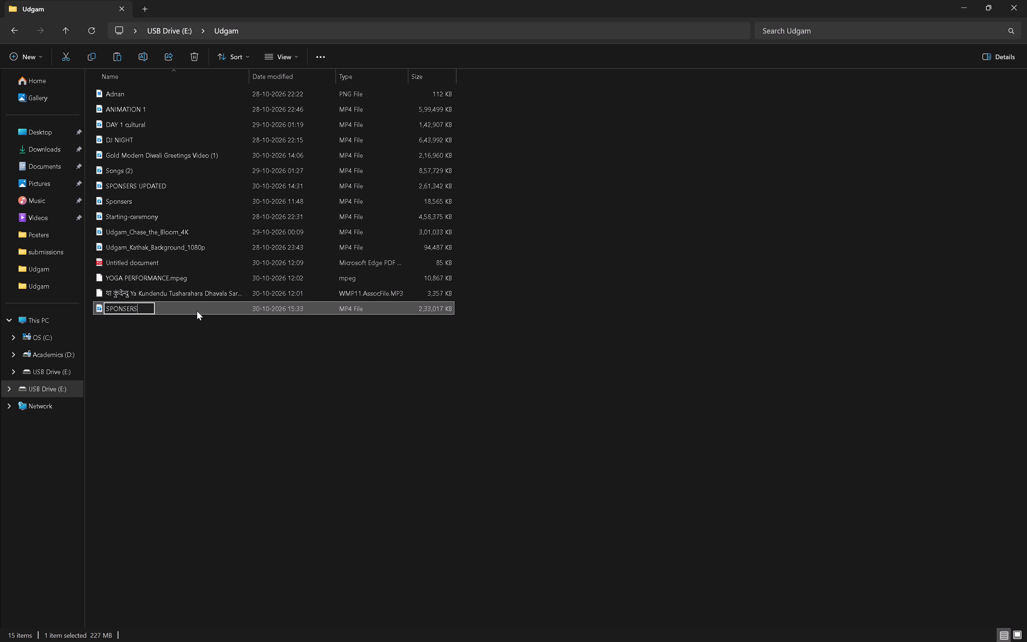
key(Return)
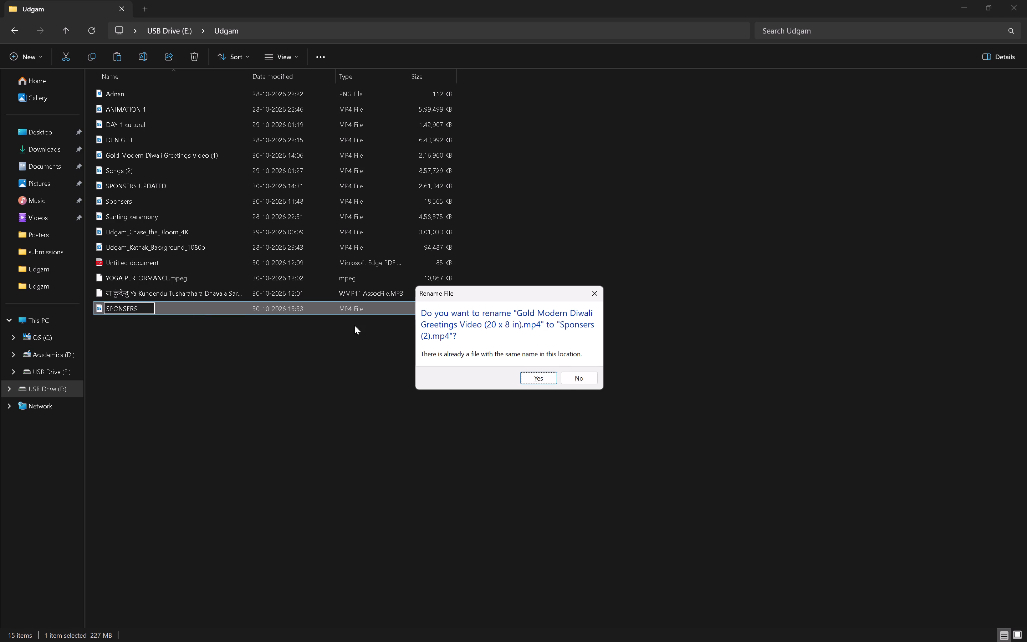
click(531, 383)
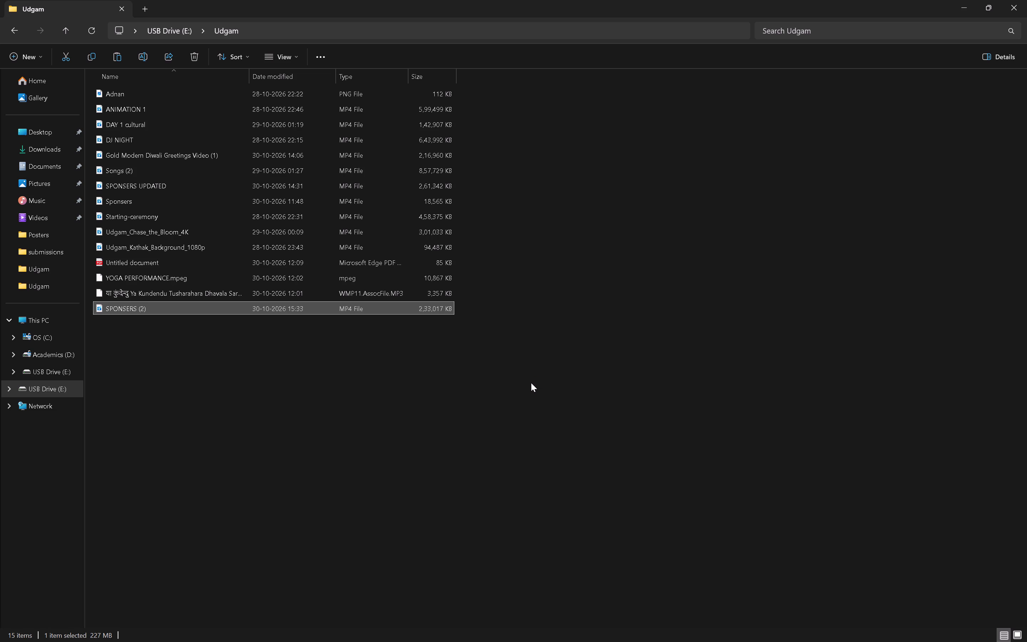
Close the Udgam folder window and minimise the browser to get to the desktop.
click(1023, 0)
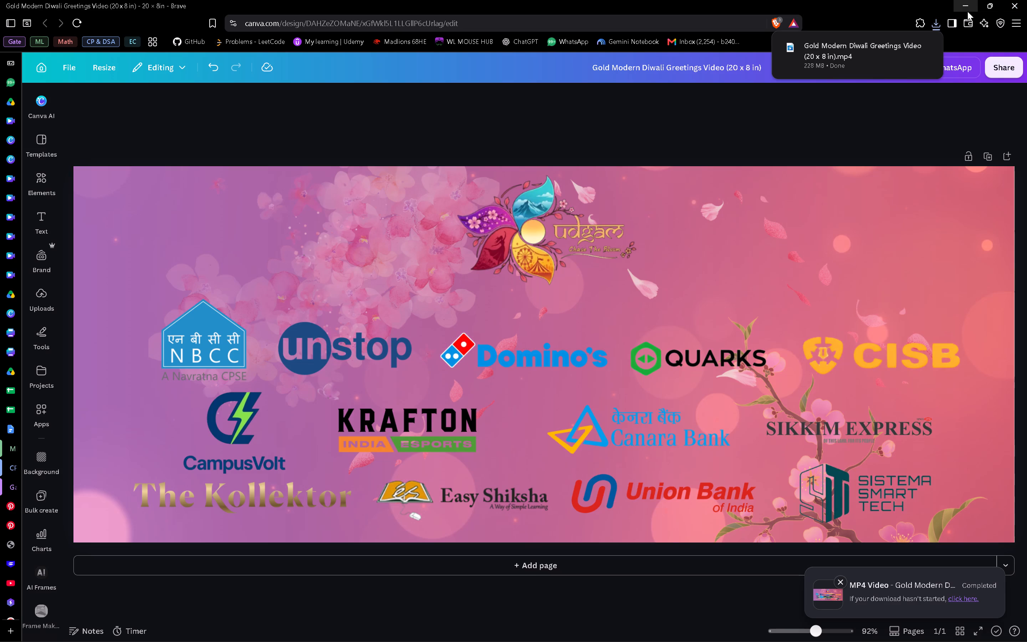
click(967, 11)
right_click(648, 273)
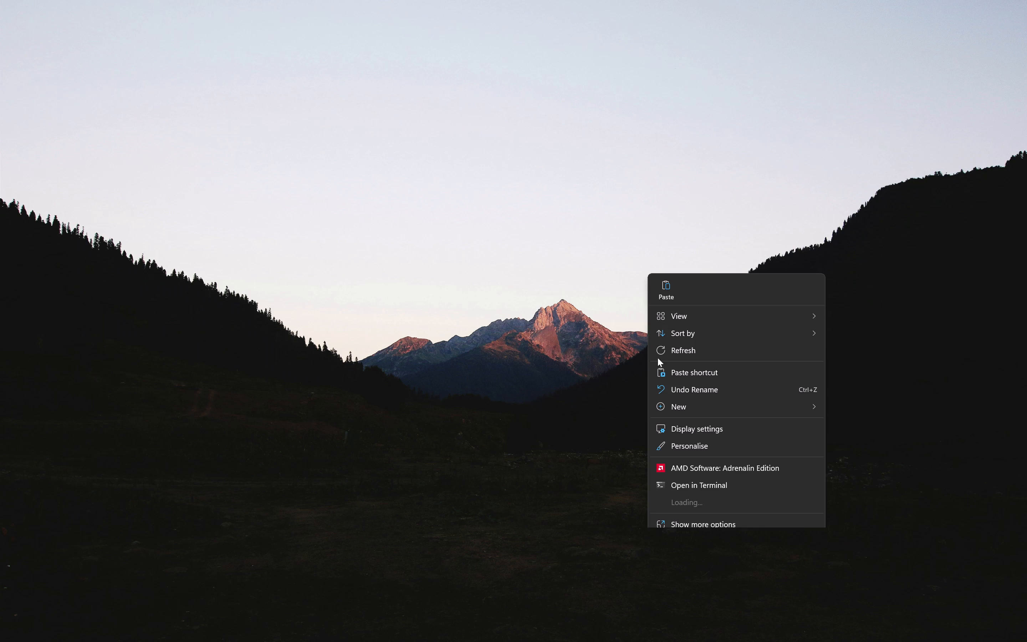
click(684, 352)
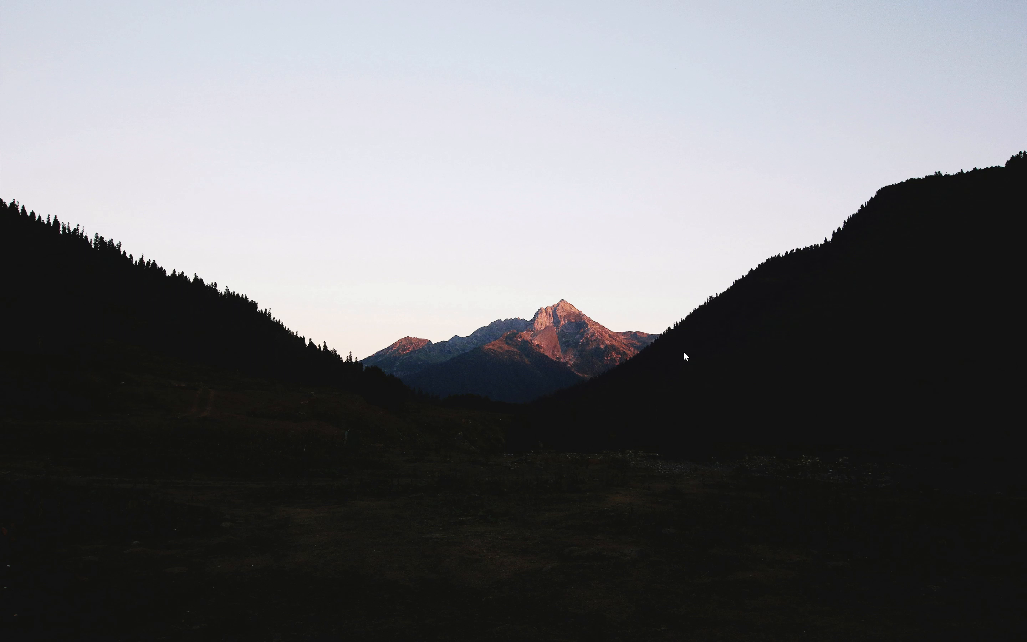